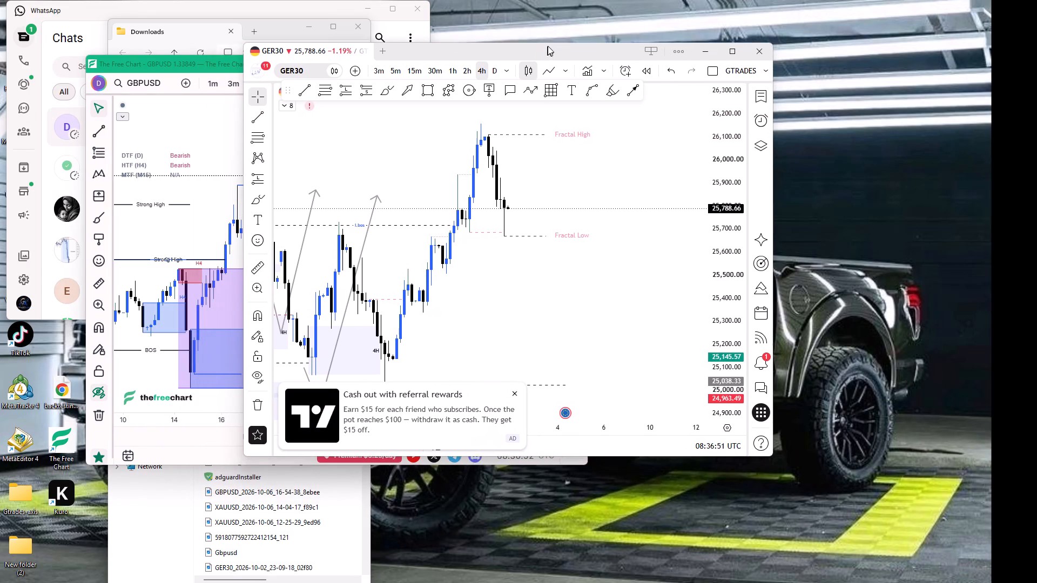
{"action": "left_click_drag", "start_coordinate": [548, 46], "coordinate": [549, 44]}
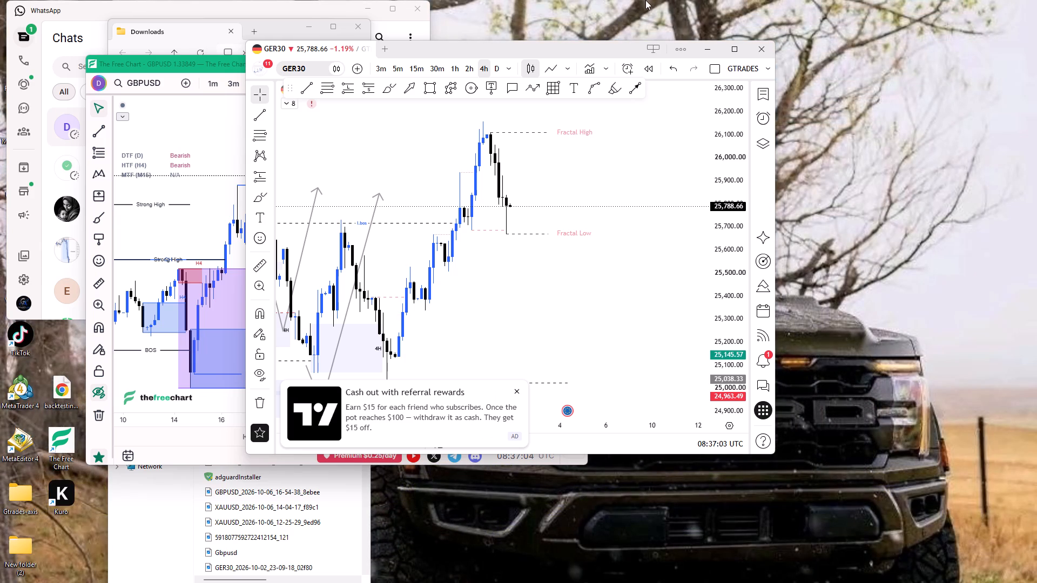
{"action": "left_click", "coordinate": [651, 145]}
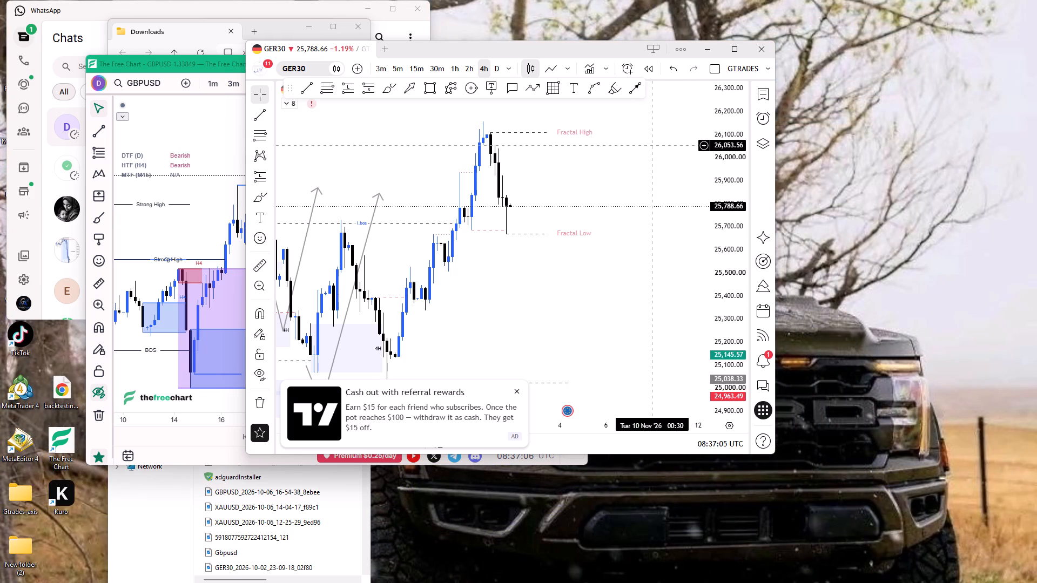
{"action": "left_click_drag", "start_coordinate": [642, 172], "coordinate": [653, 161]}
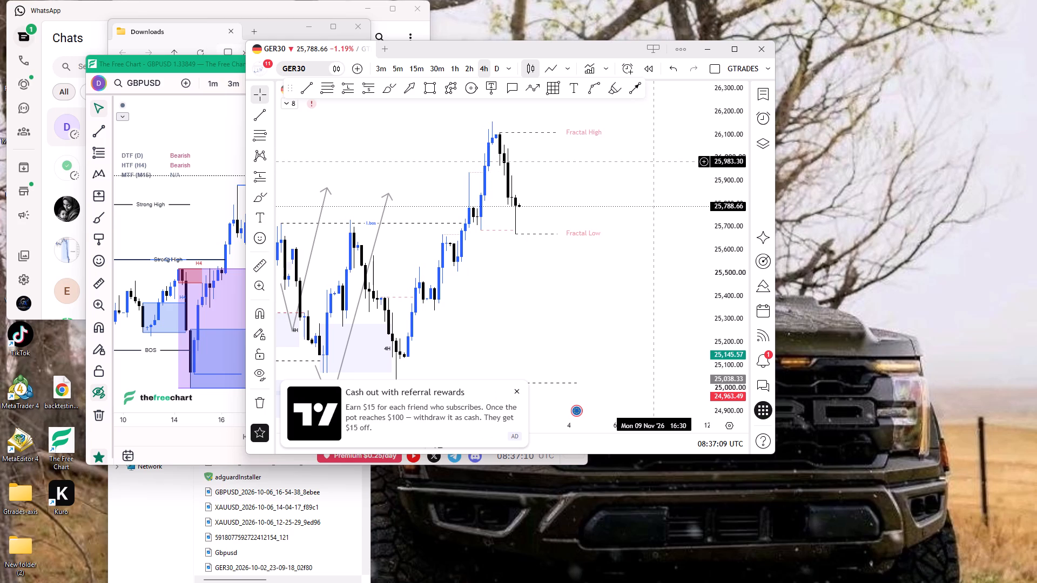
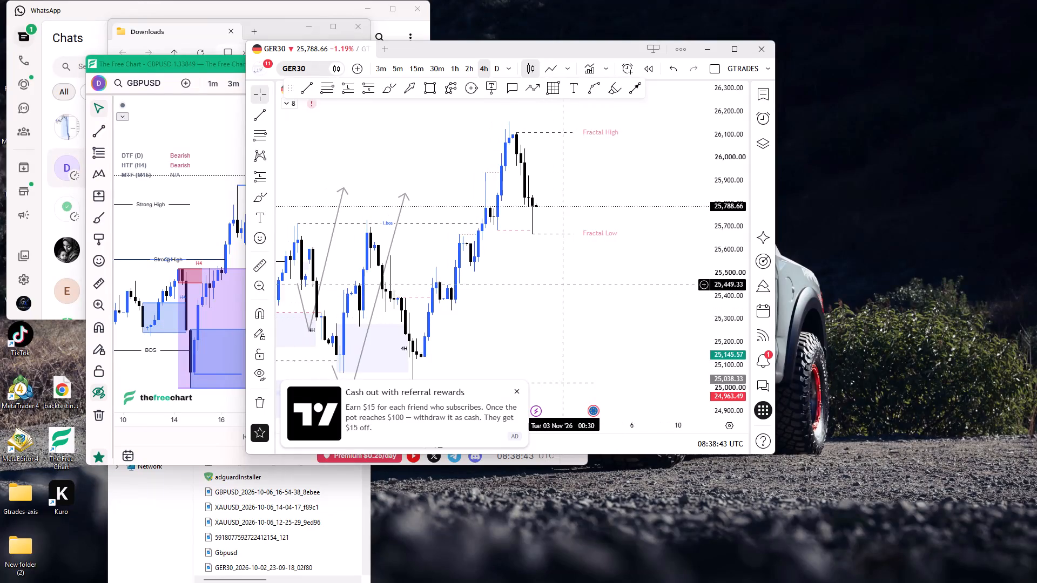
Dismiss the referral rewards advertisement covering the lower part of the GER30 chart.
{"action": "scroll", "coordinate": [569, 283], "scroll_direction": "down", "scroll_amount": 2}
{"action": "left_click_drag", "start_coordinate": [559, 291], "coordinate": [594, 248]}
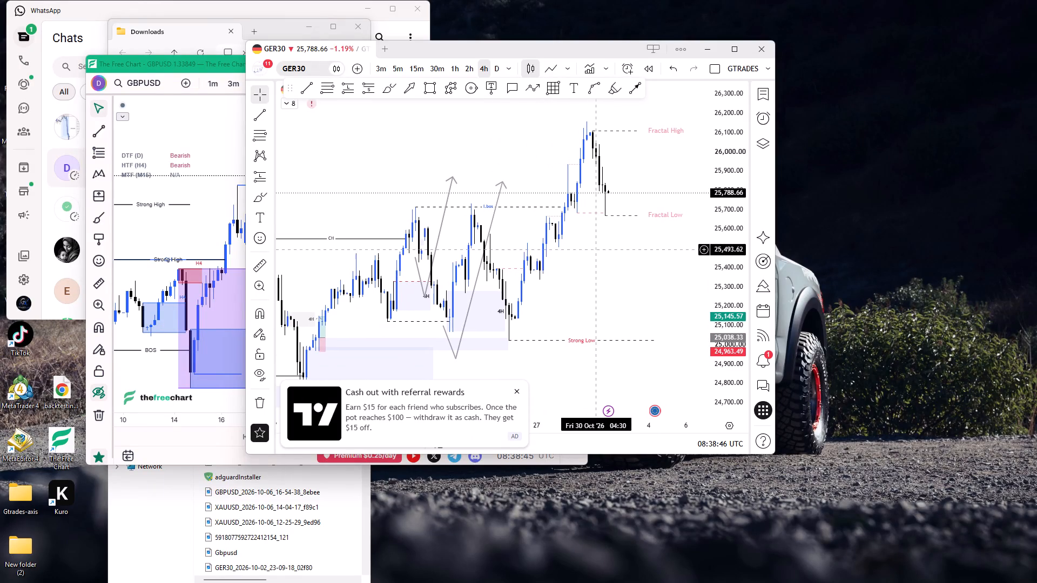
{"action": "left_click_drag", "start_coordinate": [594, 248], "coordinate": [592, 245]}
{"action": "left_click", "coordinate": [518, 391]}
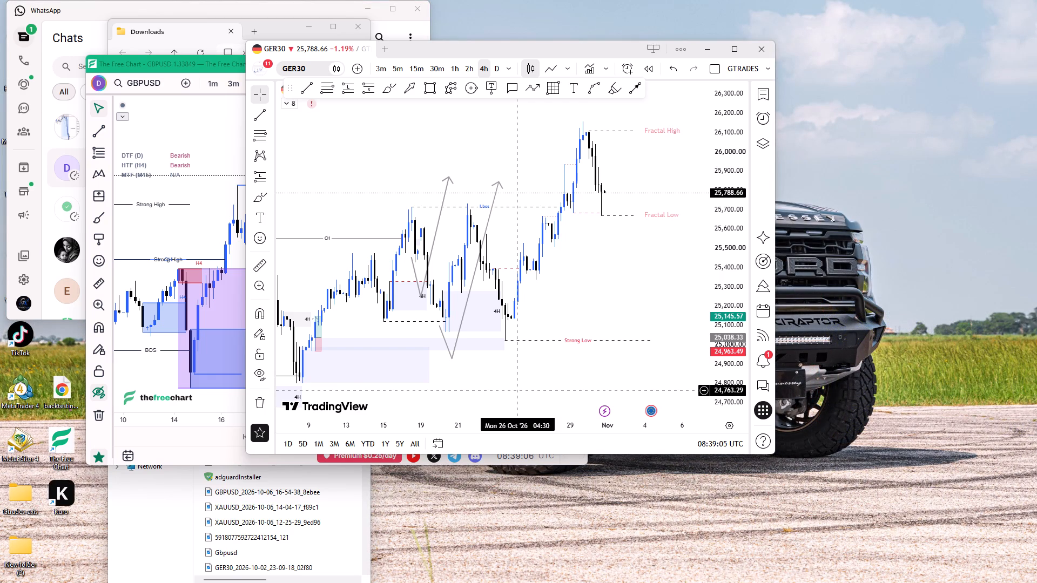
Apply the saved Training template to the GER30 chart through its chart settings.
{"action": "right_click", "coordinate": [584, 282]}
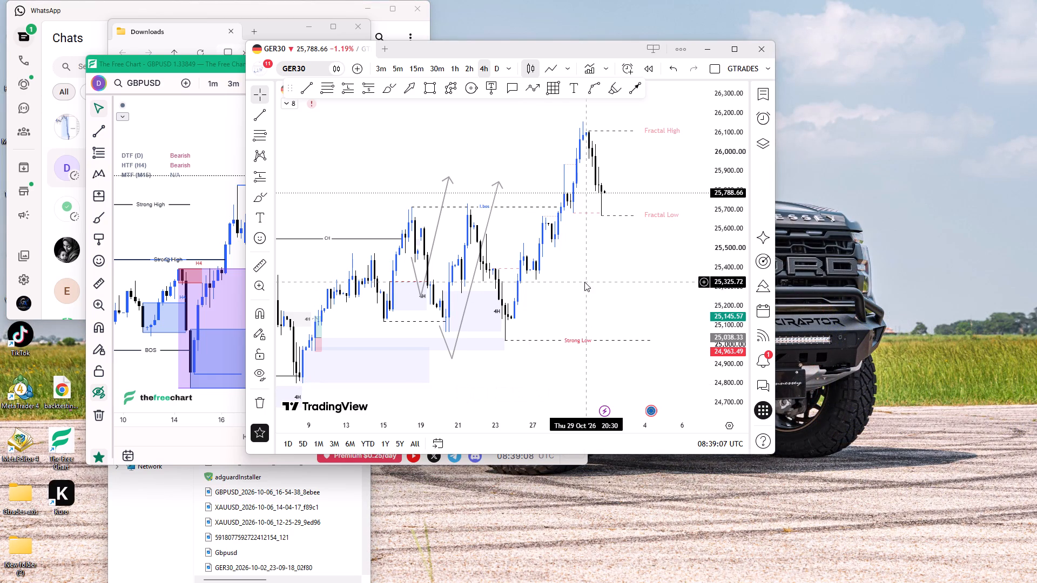
{"action": "left_click", "coordinate": [605, 439]}
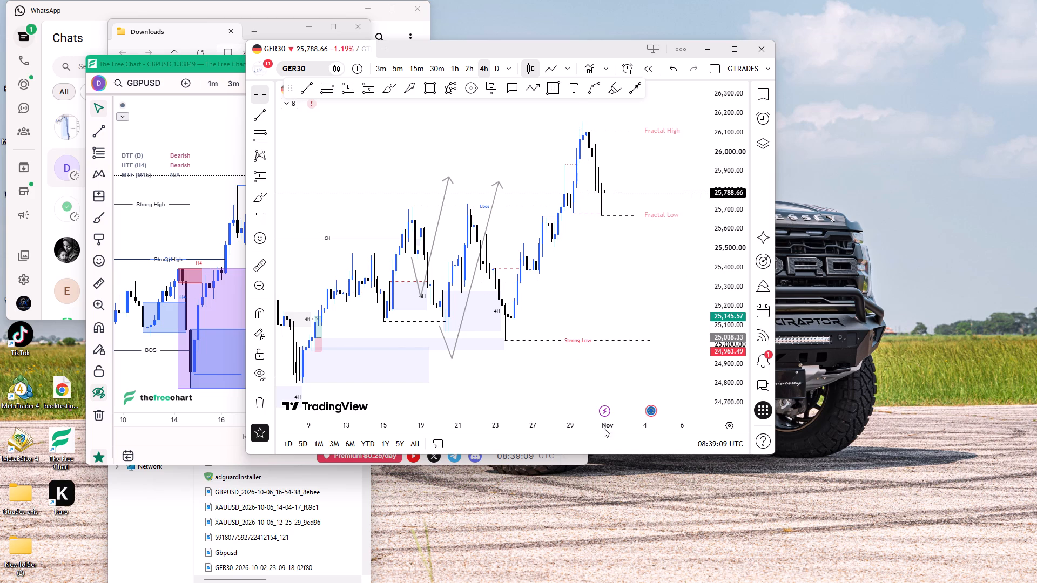
{"action": "right_click", "coordinate": [586, 314]}
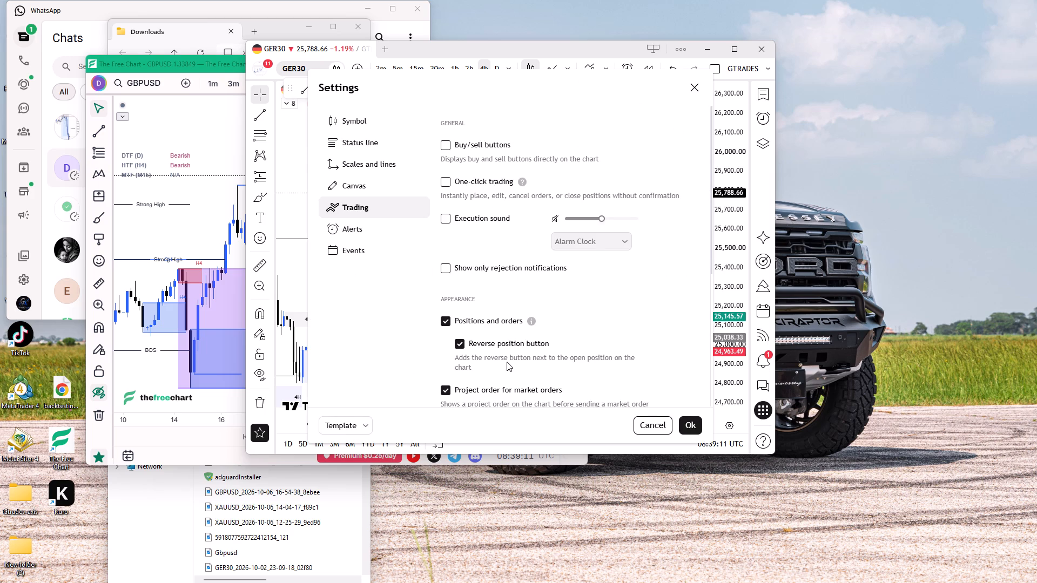
{"action": "left_click", "coordinate": [362, 425]}
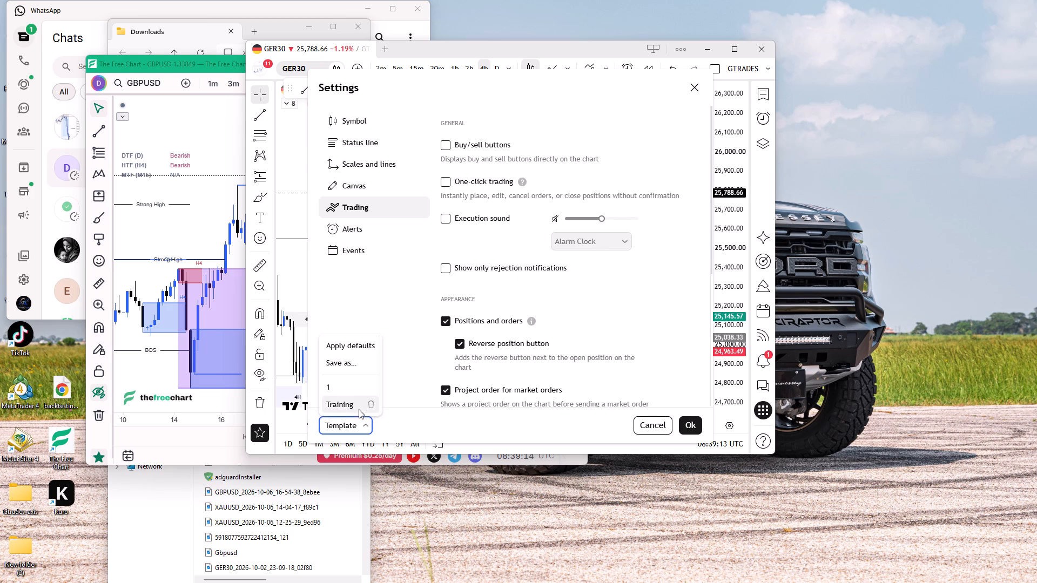
{"action": "left_click", "coordinate": [355, 402]}
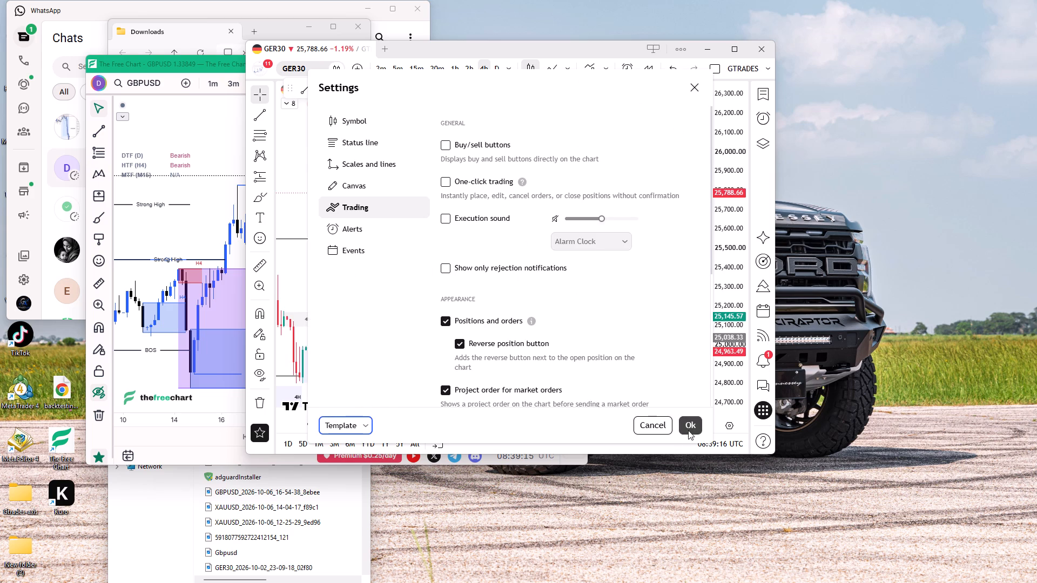
{"action": "left_click", "coordinate": [692, 427]}
Examine the recent GER30 4-hour price action around the Fractal High, Fractal Low and Strong Low levels.
{"action": "scroll", "coordinate": [625, 331], "scroll_direction": "up", "scroll_amount": 4}
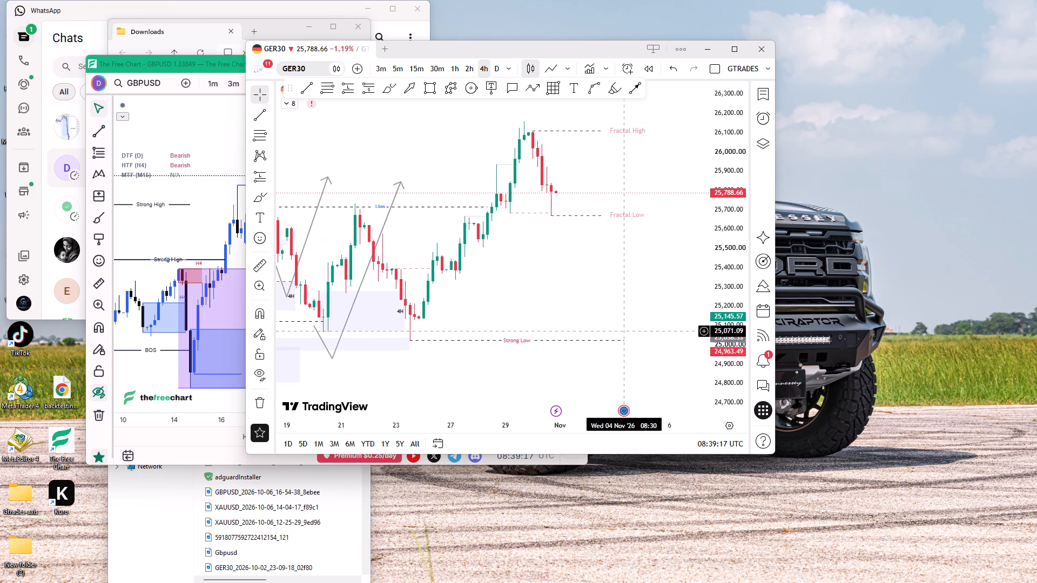
{"action": "scroll", "coordinate": [565, 277], "scroll_direction": "up", "scroll_amount": 2}
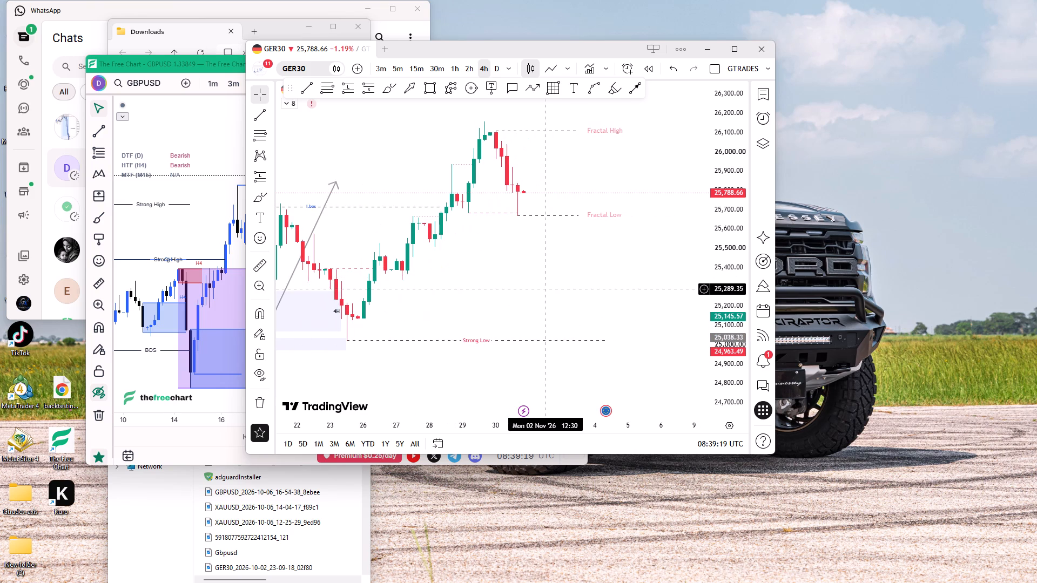
{"action": "left_click_drag", "start_coordinate": [546, 291], "coordinate": [573, 300]}
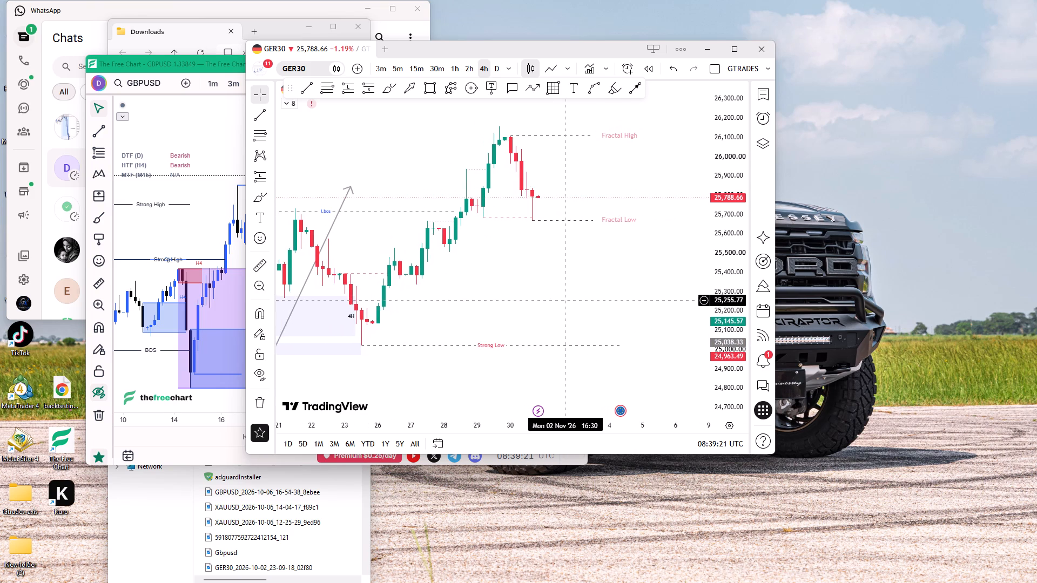
{"action": "left_click_drag", "start_coordinate": [573, 300], "coordinate": [573, 300]}
{"action": "scroll", "coordinate": [573, 300], "scroll_direction": "down", "scroll_amount": 8}
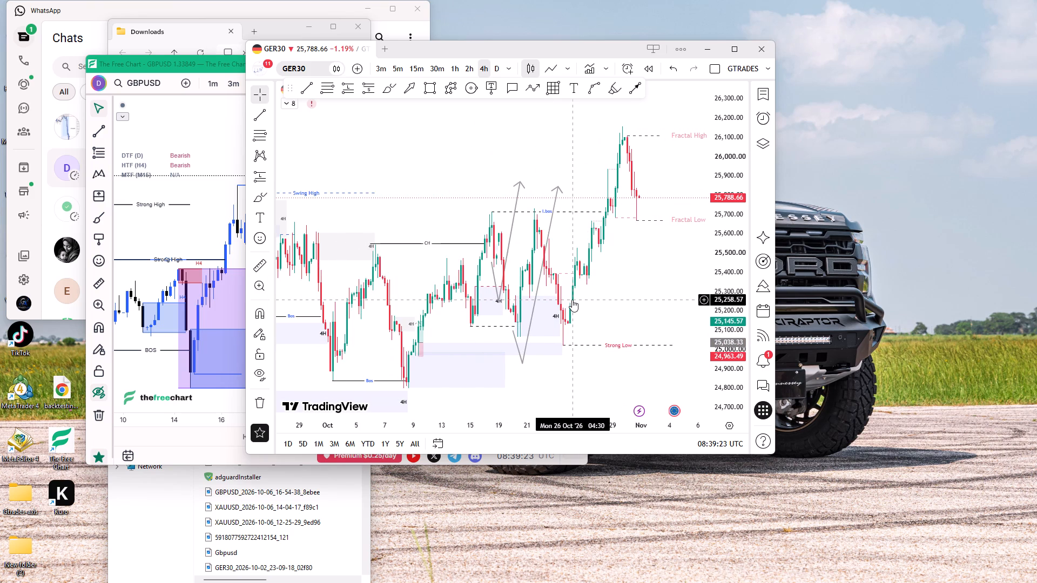
{"action": "scroll", "coordinate": [572, 300], "scroll_direction": "up", "scroll_amount": 5}
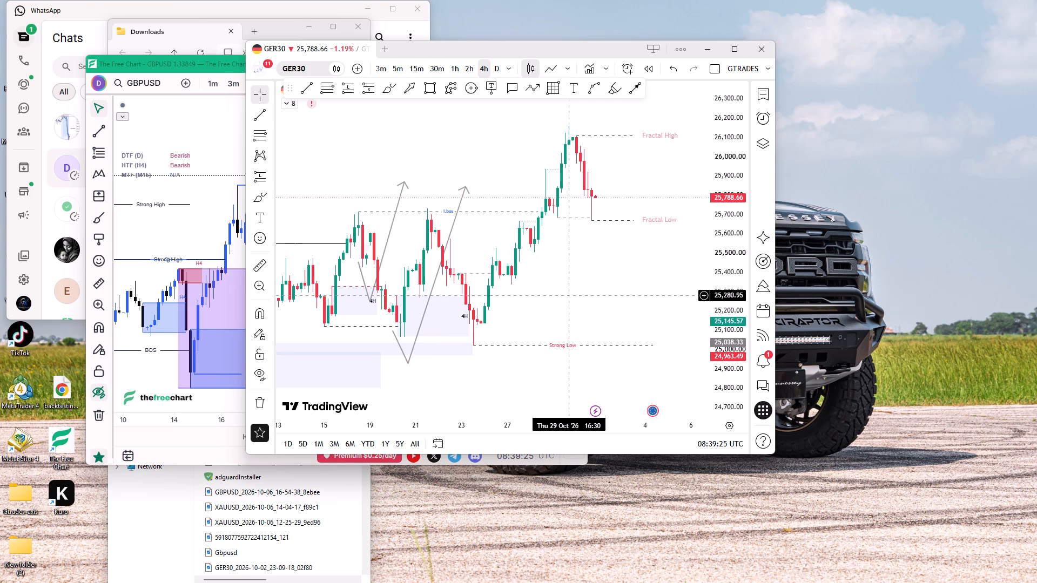
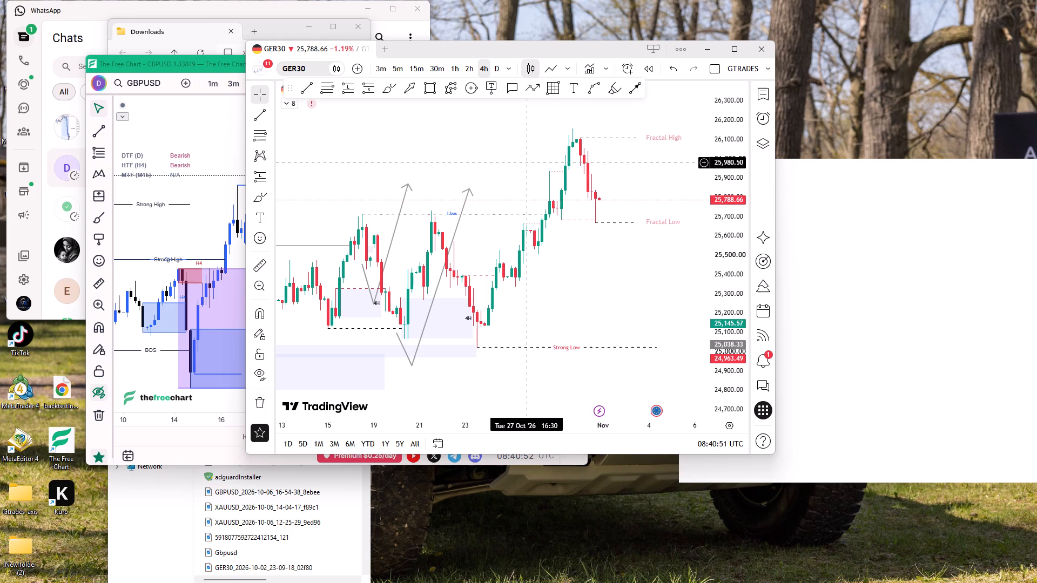
Switch the GER30 chart to the daily timeframe and bring the full July to November swing range into view.
{"action": "left_click", "coordinate": [499, 71]}
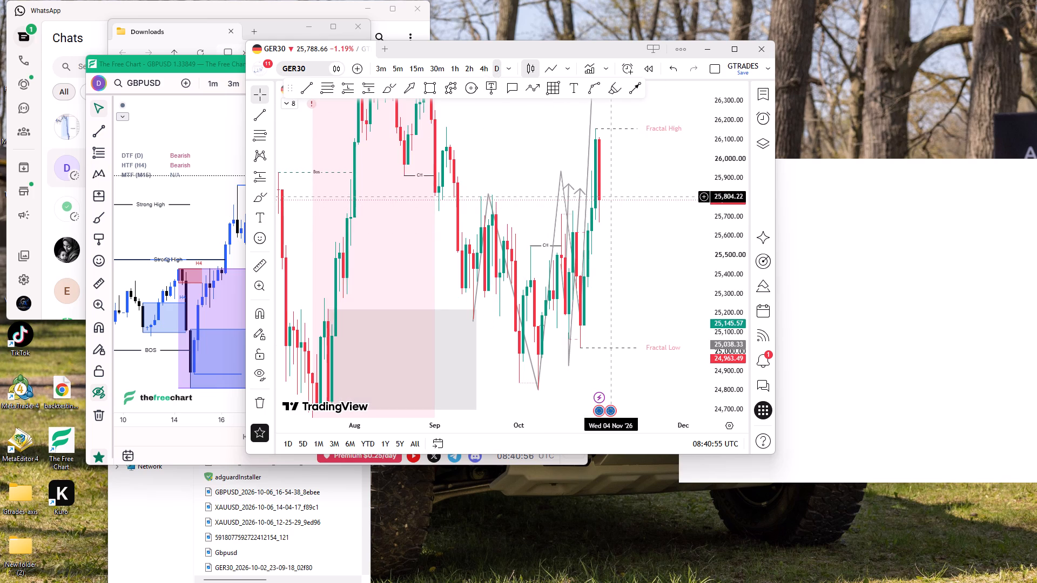
{"action": "left_click_drag", "start_coordinate": [725, 153], "coordinate": [699, 292]}
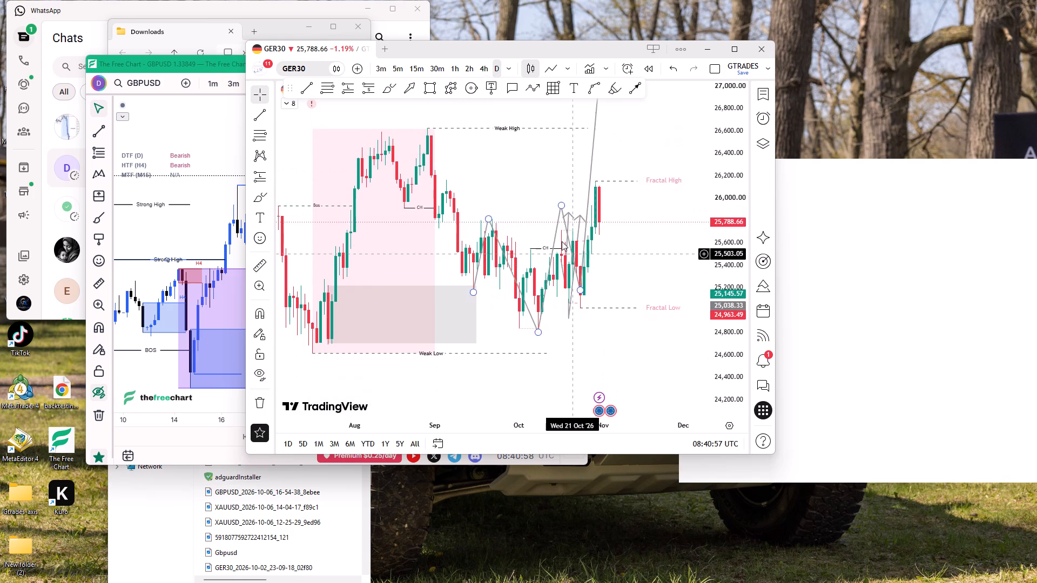
{"action": "scroll", "coordinate": [562, 241], "scroll_direction": "down", "scroll_amount": 5}
{"action": "left_click", "coordinate": [588, 187]}
{"action": "left_click_drag", "start_coordinate": [588, 187], "coordinate": [581, 193]}
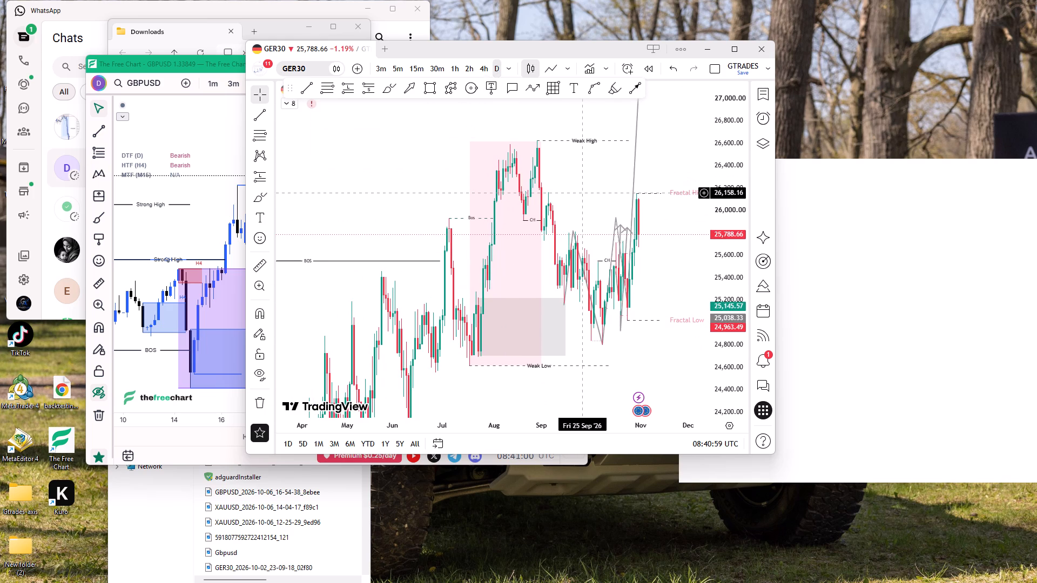
{"action": "left_click_drag", "start_coordinate": [581, 193], "coordinate": [532, 186]}
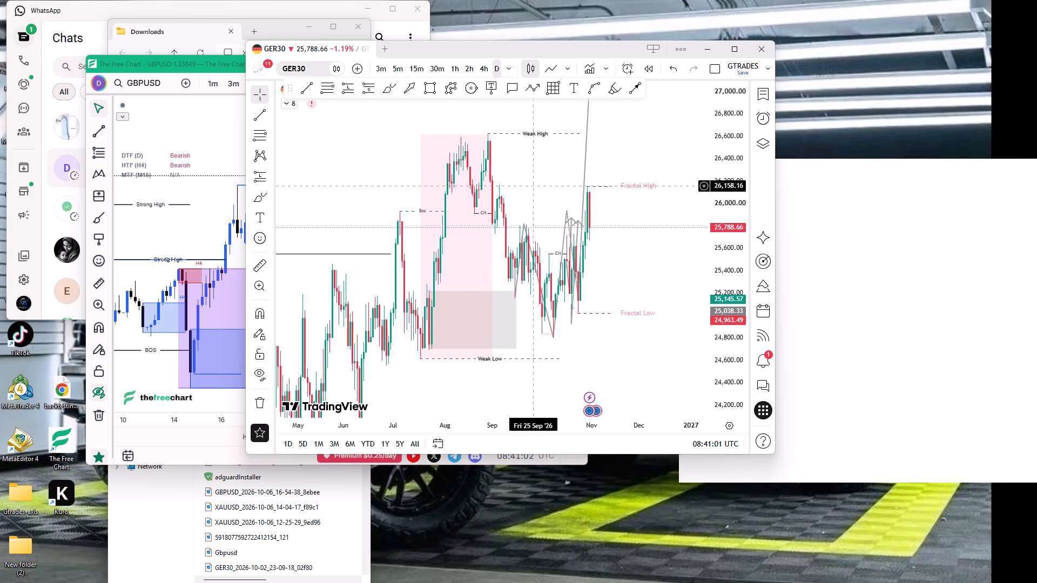
Delete the old grey zigzag path and the two remaining grey arrow paths around the October candles.
{"action": "scroll", "coordinate": [532, 186], "scroll_direction": "up", "scroll_amount": 2, "text": "ctrl"}
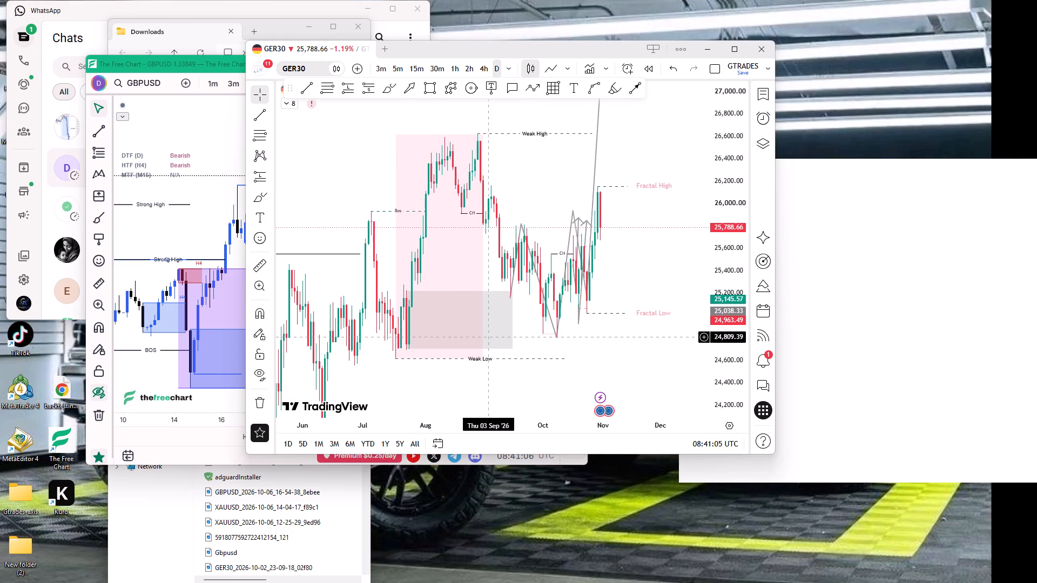
{"action": "left_click", "coordinate": [591, 211]}
{"action": "key", "text": "Delete"}
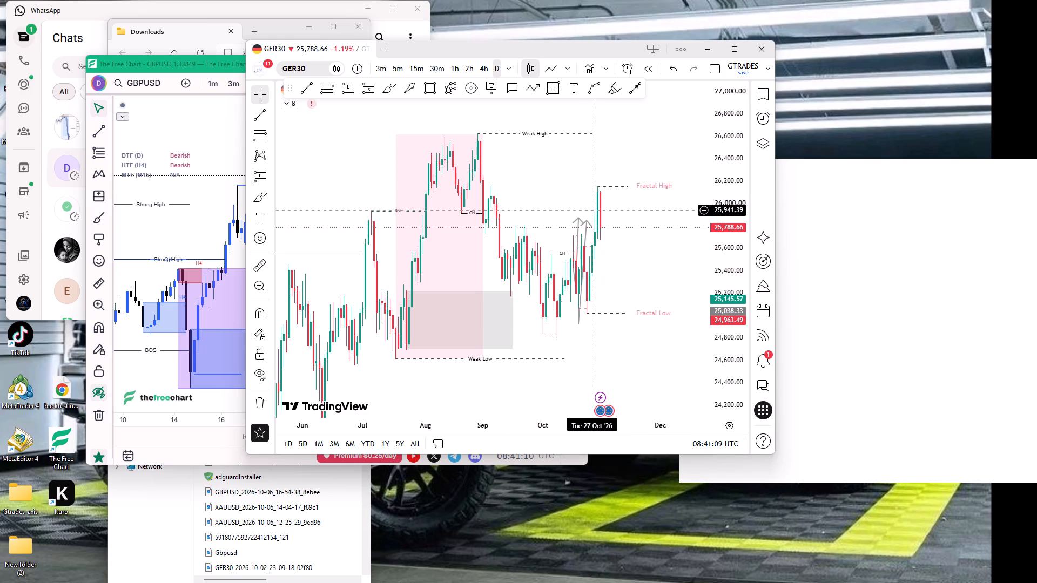
{"action": "left_click", "coordinate": [587, 224]}
{"action": "key", "text": "Delete"}
{"action": "key", "text": "End"}
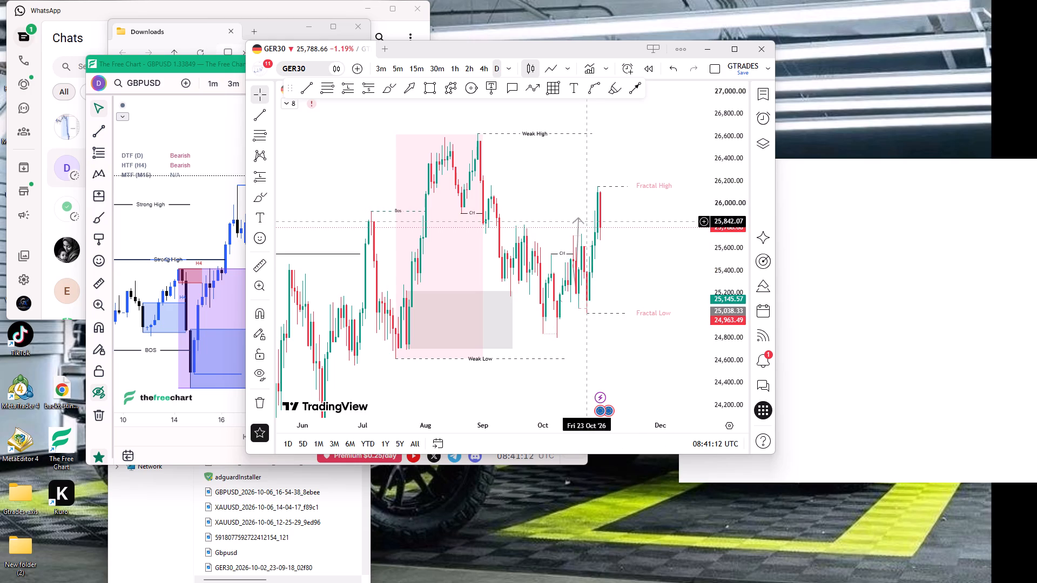
{"action": "left_click", "coordinate": [576, 217]}
{"action": "key", "text": "Delete"}
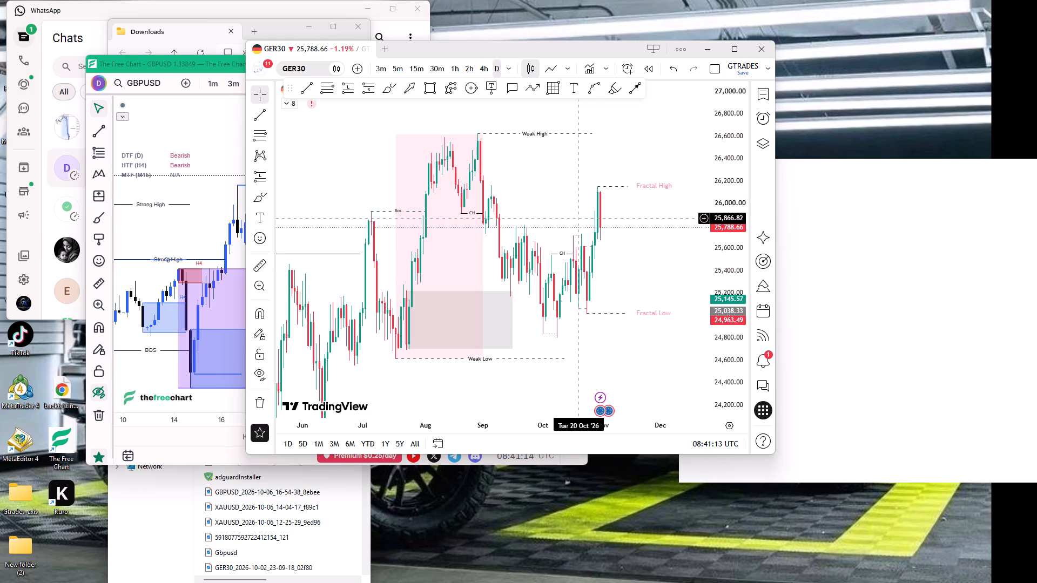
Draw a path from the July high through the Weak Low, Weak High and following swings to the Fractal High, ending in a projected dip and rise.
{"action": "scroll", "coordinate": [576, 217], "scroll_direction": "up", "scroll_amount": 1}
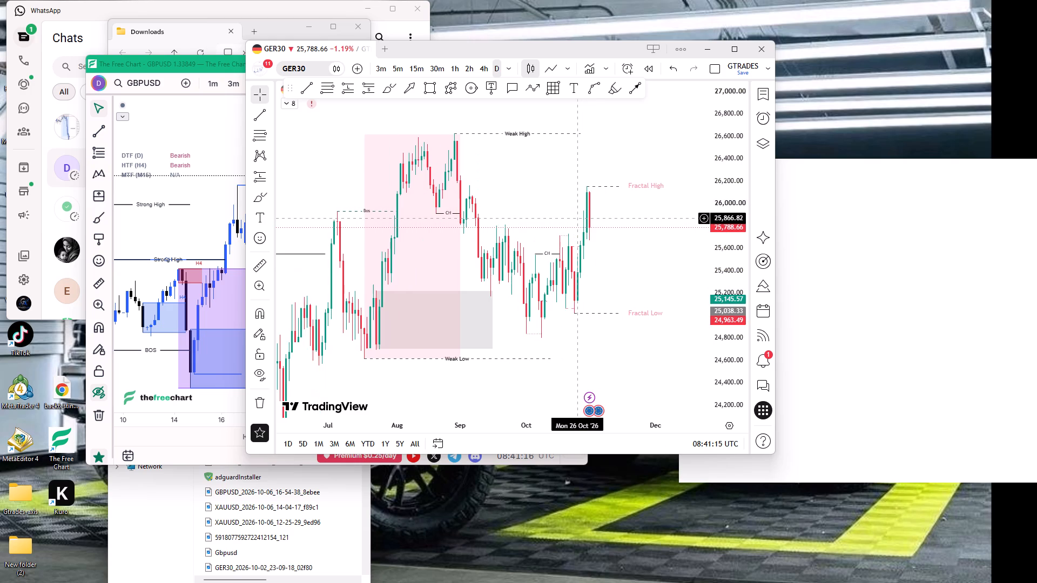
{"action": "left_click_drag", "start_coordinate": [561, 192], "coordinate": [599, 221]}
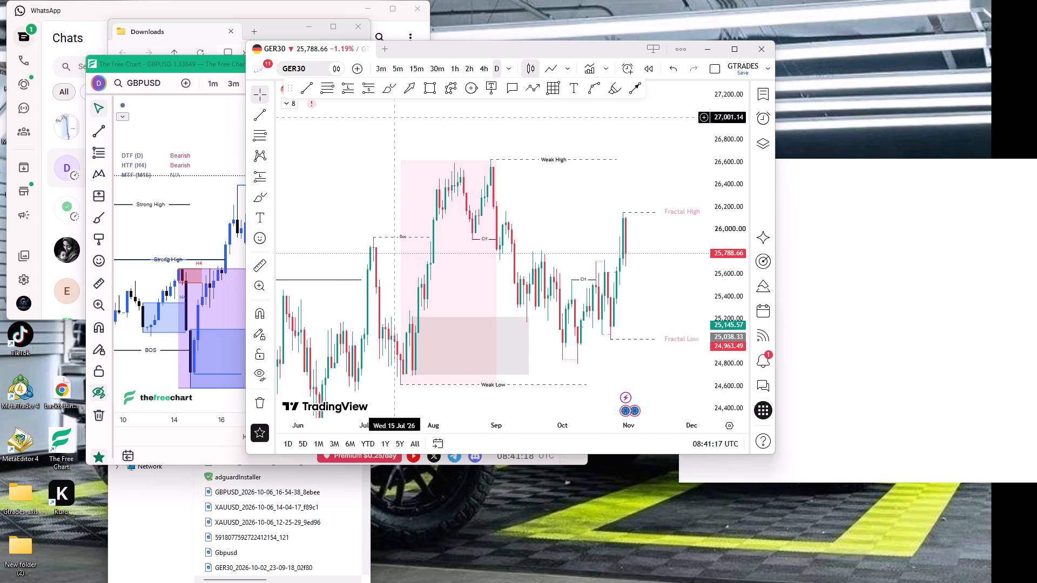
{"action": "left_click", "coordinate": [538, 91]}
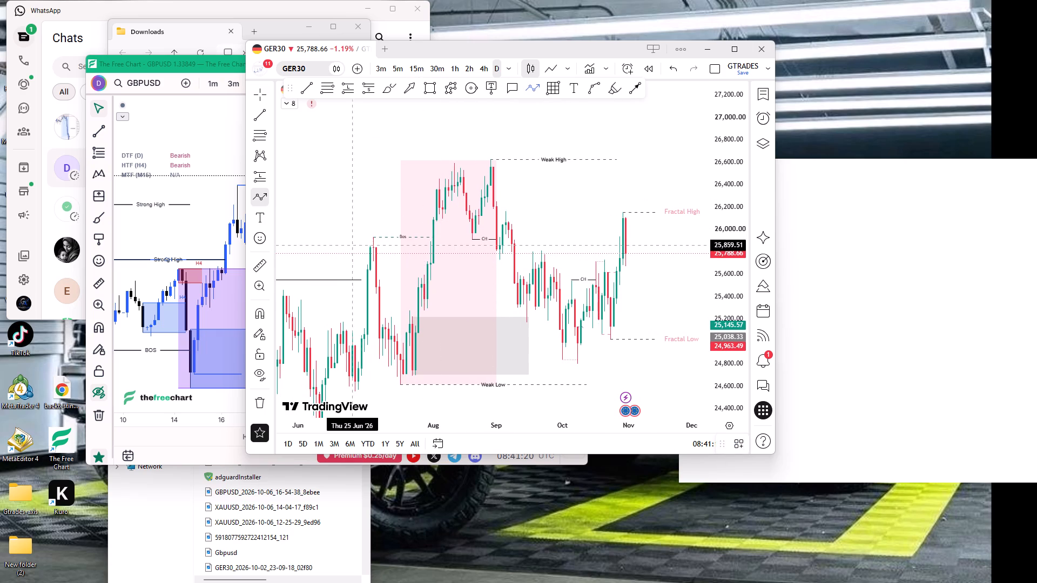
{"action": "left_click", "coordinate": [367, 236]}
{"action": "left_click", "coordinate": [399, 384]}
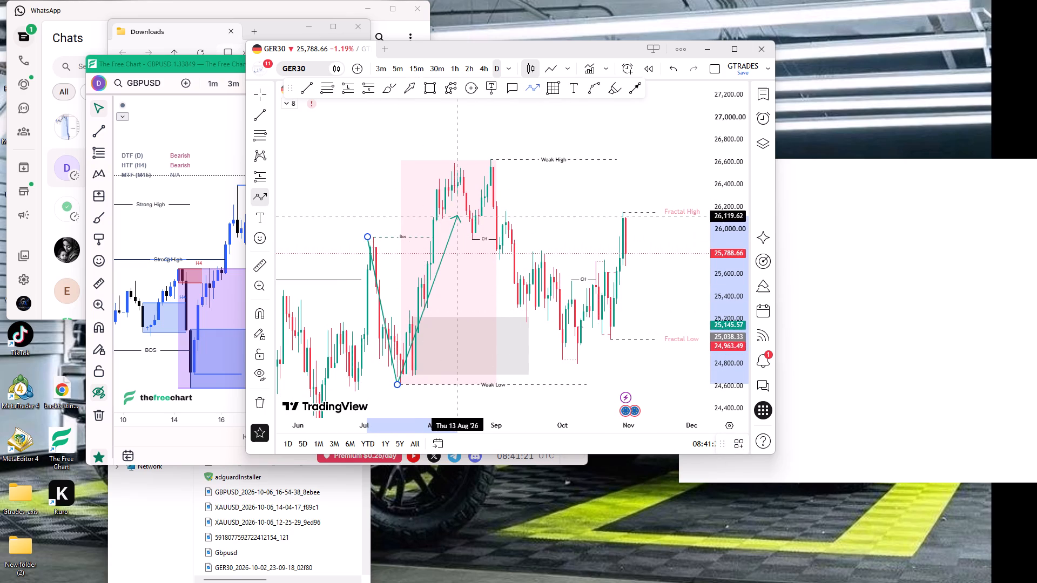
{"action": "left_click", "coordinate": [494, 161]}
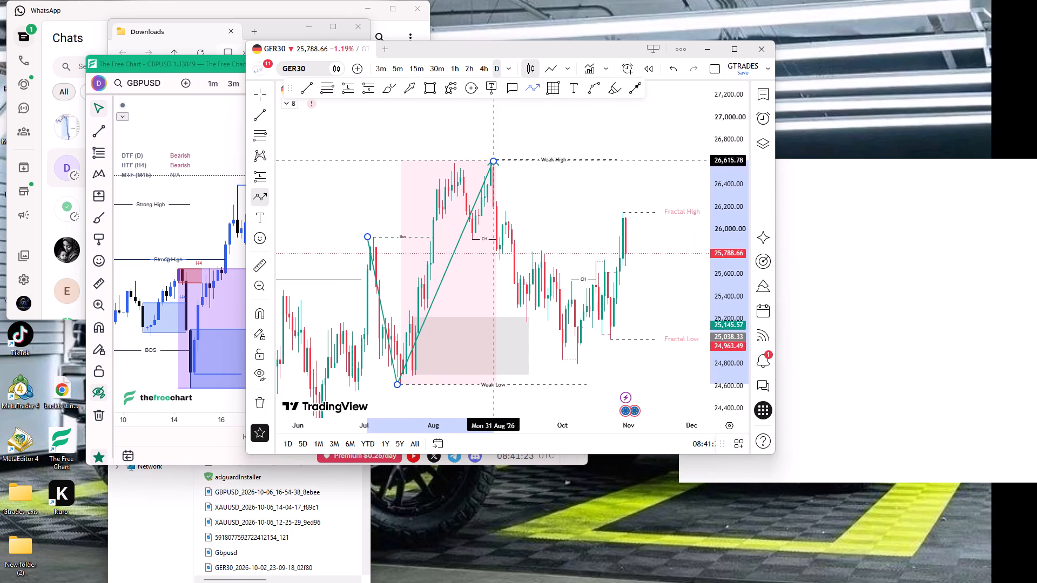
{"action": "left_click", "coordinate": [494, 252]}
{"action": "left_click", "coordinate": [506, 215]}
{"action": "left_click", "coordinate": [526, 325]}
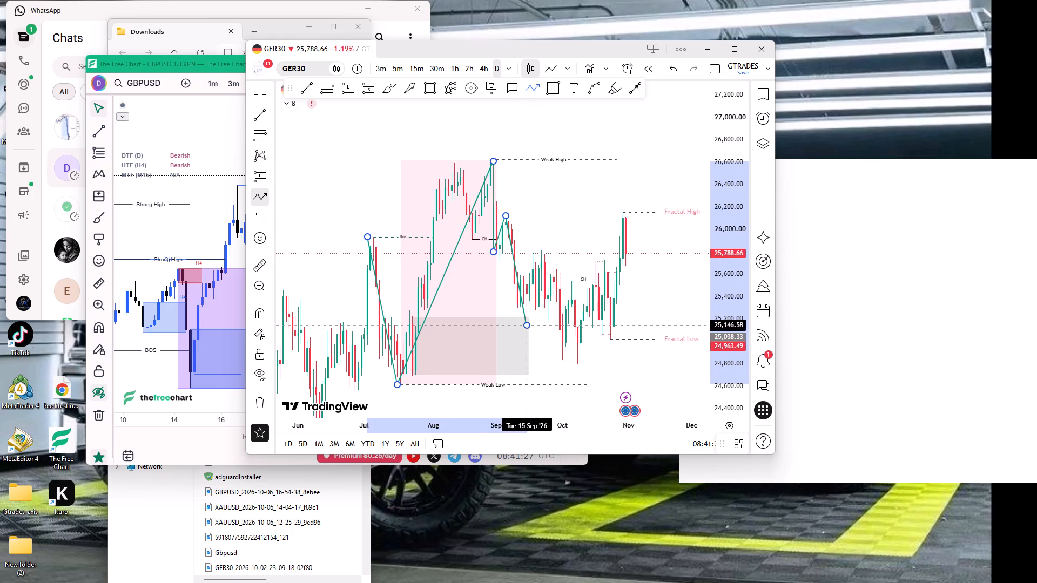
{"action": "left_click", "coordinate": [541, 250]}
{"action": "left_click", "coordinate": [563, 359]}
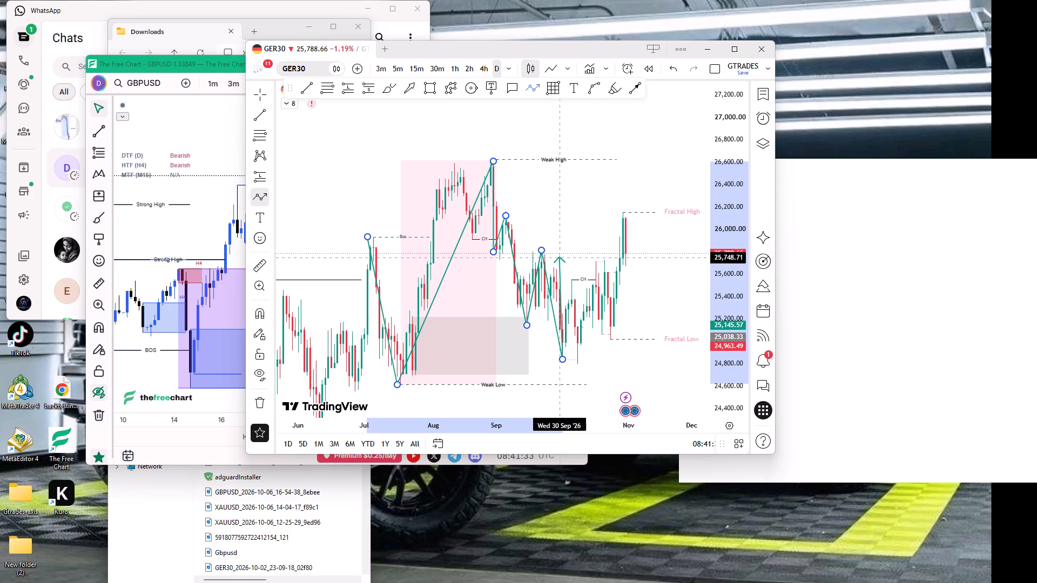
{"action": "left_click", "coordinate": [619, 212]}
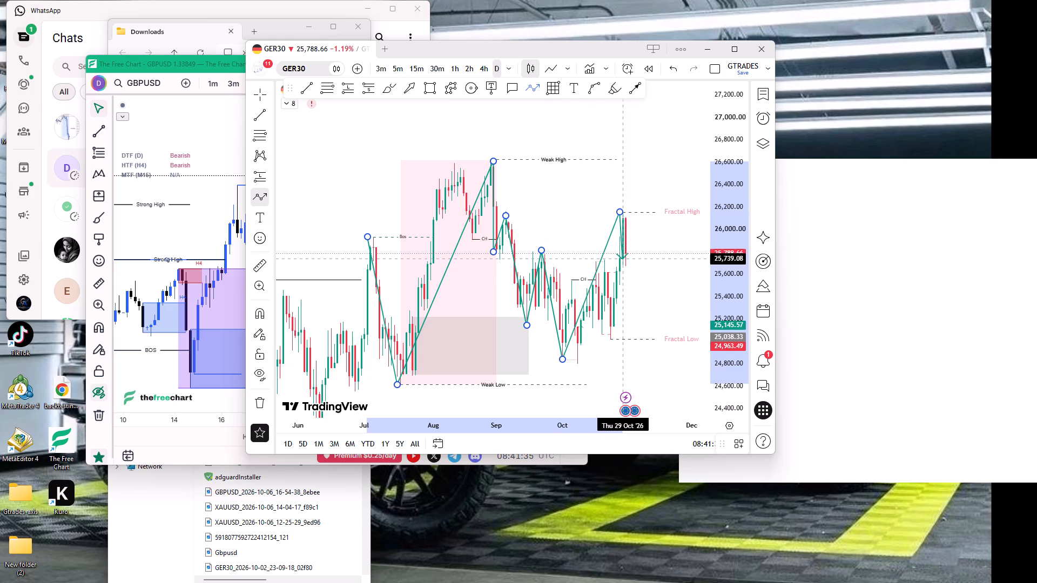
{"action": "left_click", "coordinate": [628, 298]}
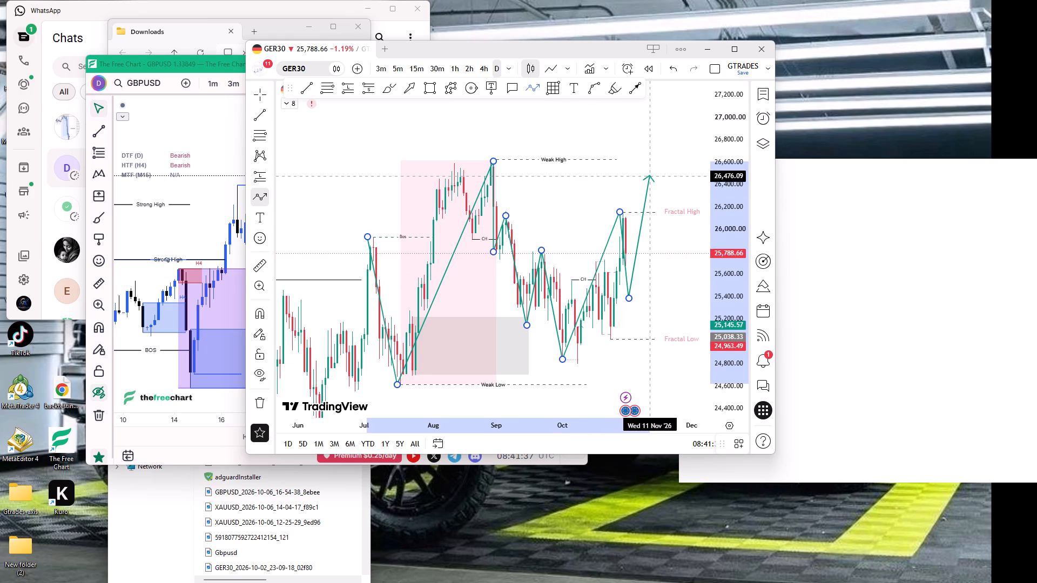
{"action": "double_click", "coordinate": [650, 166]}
Apply the saved D.s.low template to the Weak Low line on the daily chart.
{"action": "left_click_drag", "start_coordinate": [644, 273], "coordinate": [571, 257]}
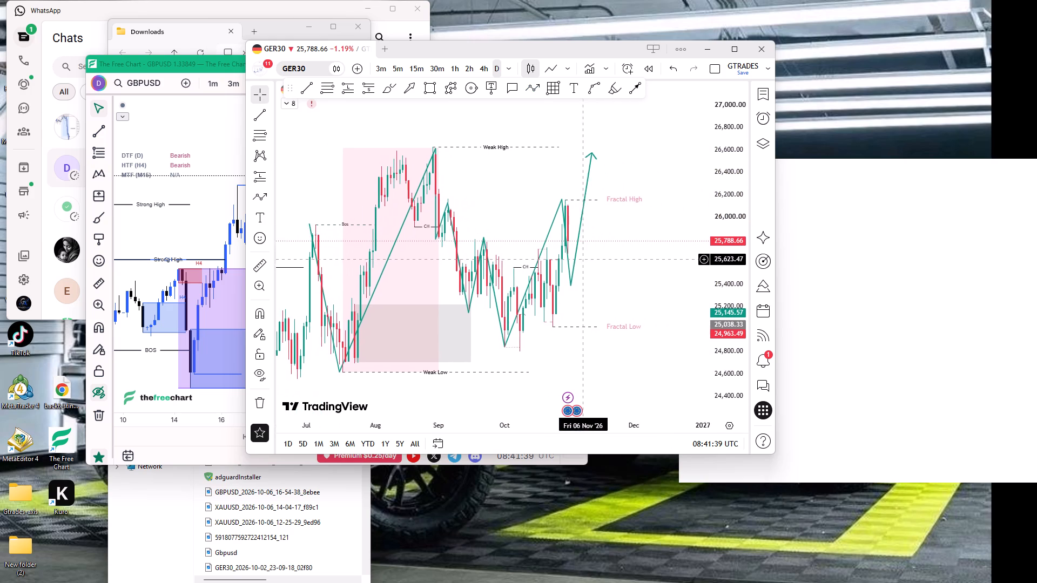
{"action": "left_click_drag", "start_coordinate": [571, 257], "coordinate": [560, 255]}
{"action": "left_click", "coordinate": [560, 255]}
{"action": "scroll", "coordinate": [562, 260], "scroll_direction": "down", "scroll_amount": 1}
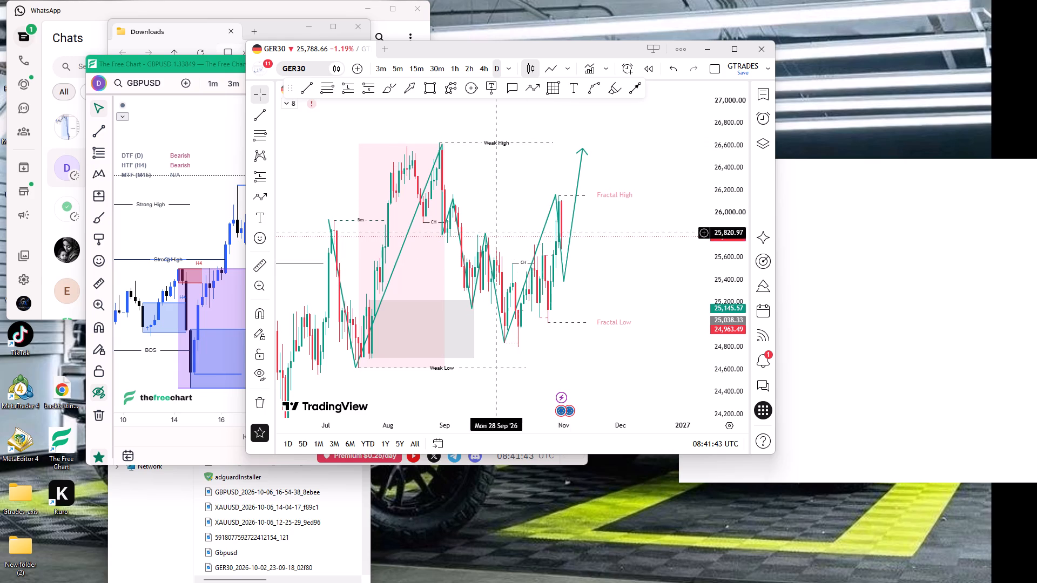
{"action": "left_click", "coordinate": [468, 369]}
{"action": "left_click", "coordinate": [561, 446]}
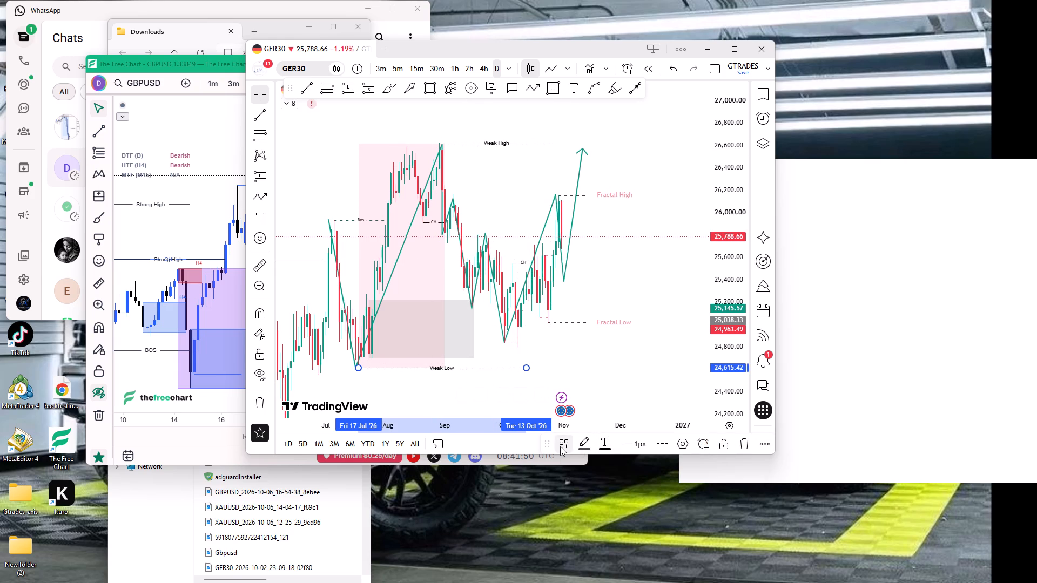
{"action": "scroll", "coordinate": [615, 288], "scroll_direction": "down", "scroll_amount": 4}
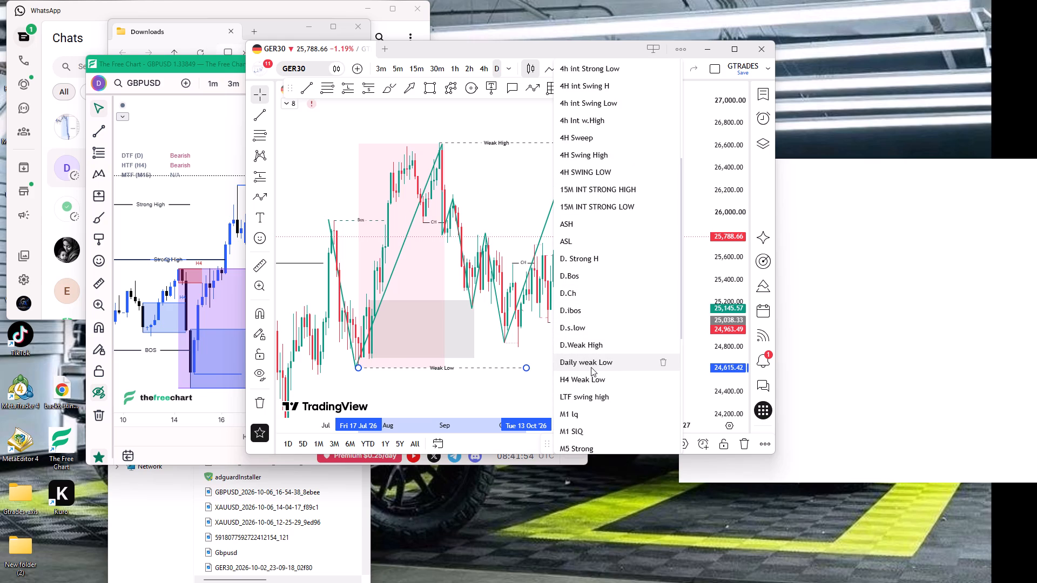
{"action": "left_click", "coordinate": [589, 331]}
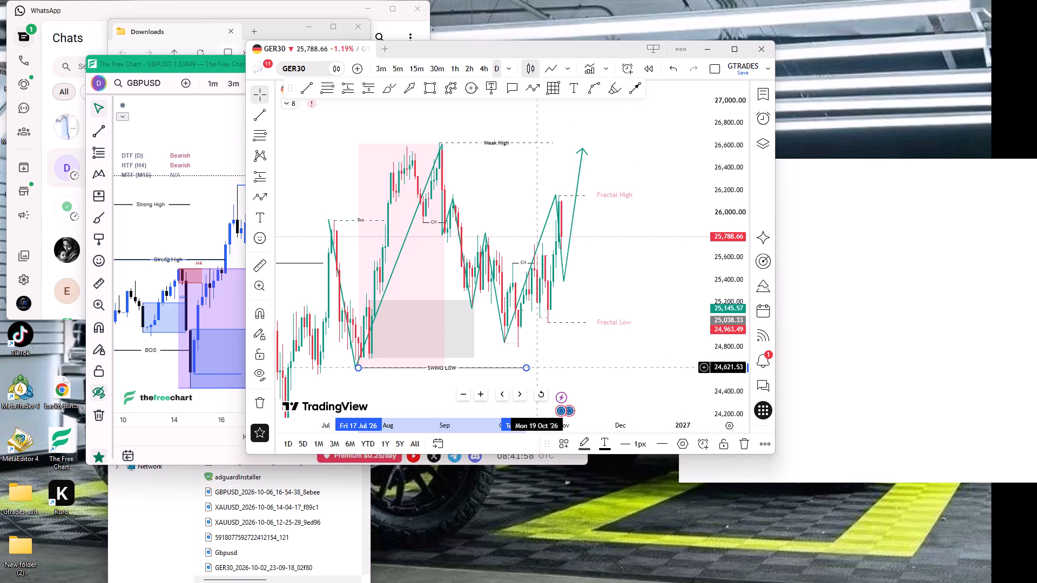
Extend the SWING LOW line horizontally past the latest candles to early December 2026.
{"action": "left_click", "coordinate": [526, 367]}
{"action": "left_click_drag", "start_coordinate": [526, 367], "coordinate": [606, 363]}
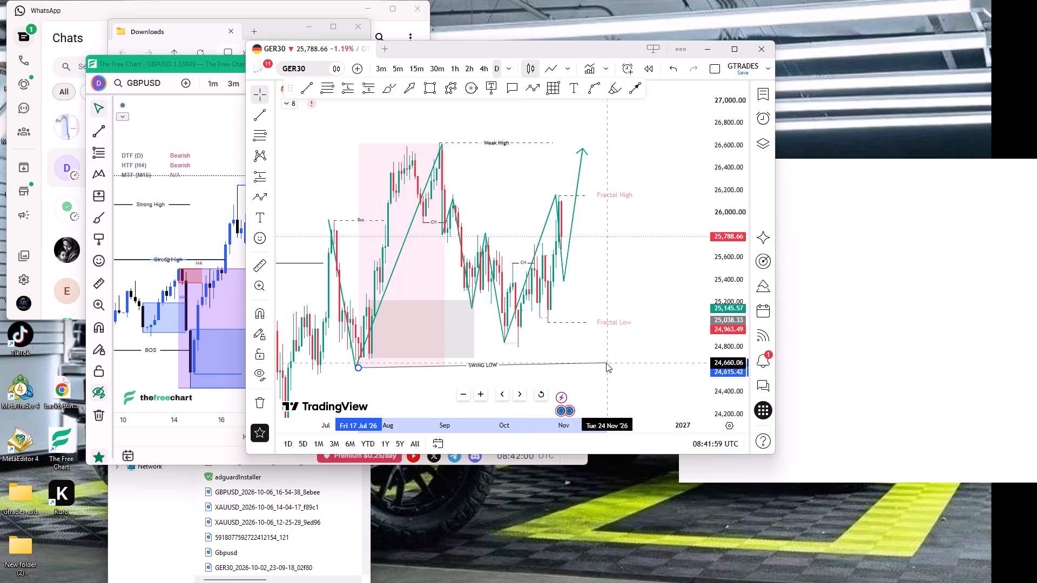
{"action": "left_click_drag", "start_coordinate": [606, 363], "coordinate": [633, 369]}
{"action": "left_click", "coordinate": [605, 314]}
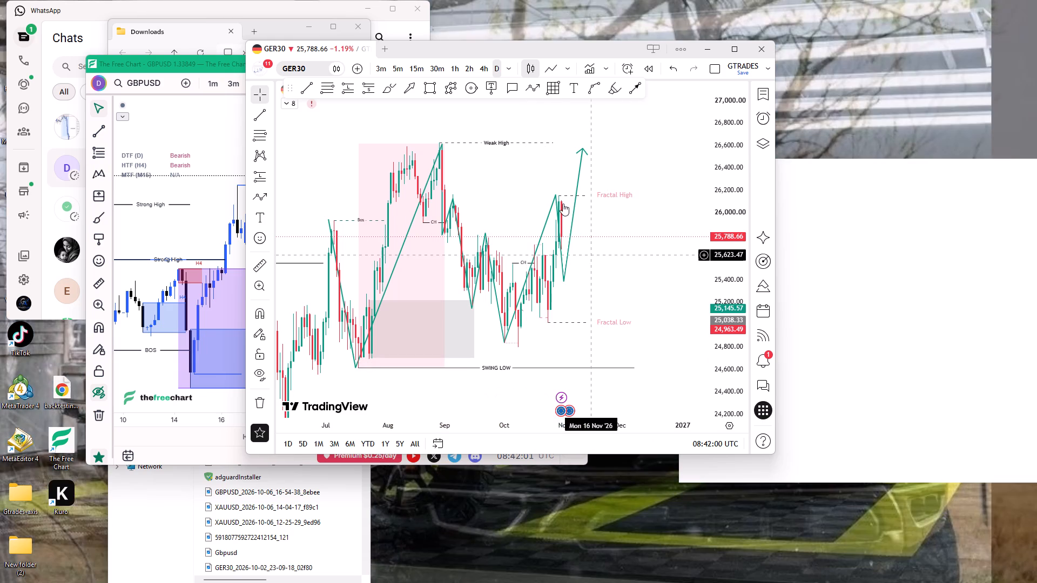
Extend the Weak High line horizontally to 14 December 2026 and change its style from dashed to solid.
{"action": "left_click_drag", "start_coordinate": [554, 140], "coordinate": [644, 168]}
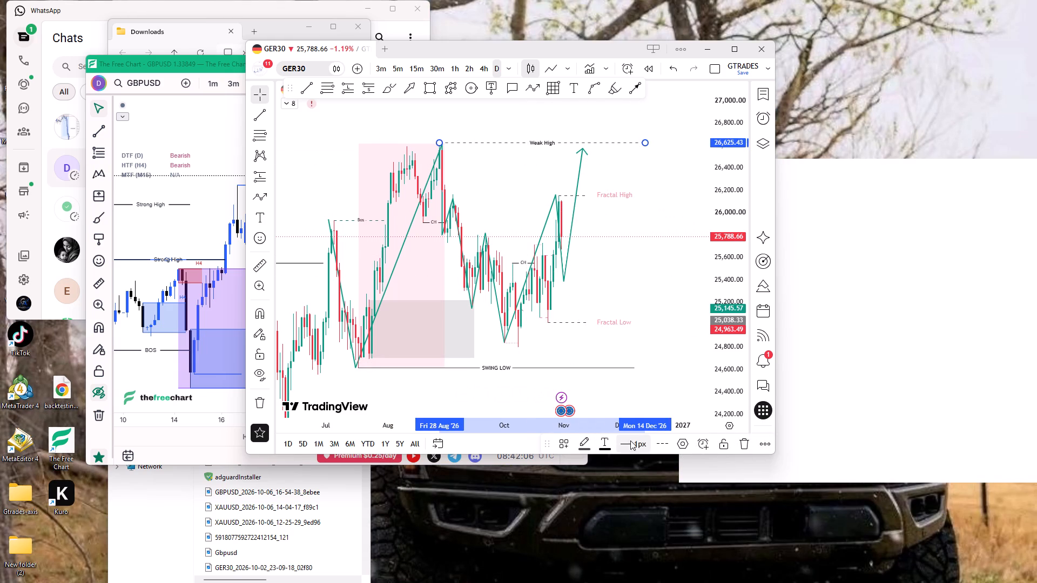
{"action": "left_click", "coordinate": [658, 441]}
{"action": "left_click", "coordinate": [662, 411]}
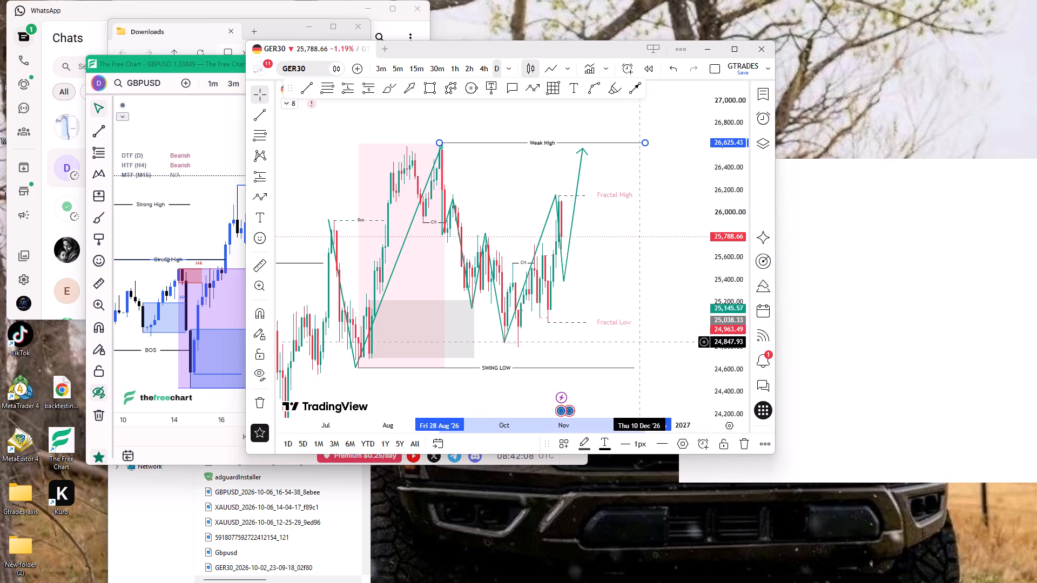
{"action": "left_click", "coordinate": [634, 263]}
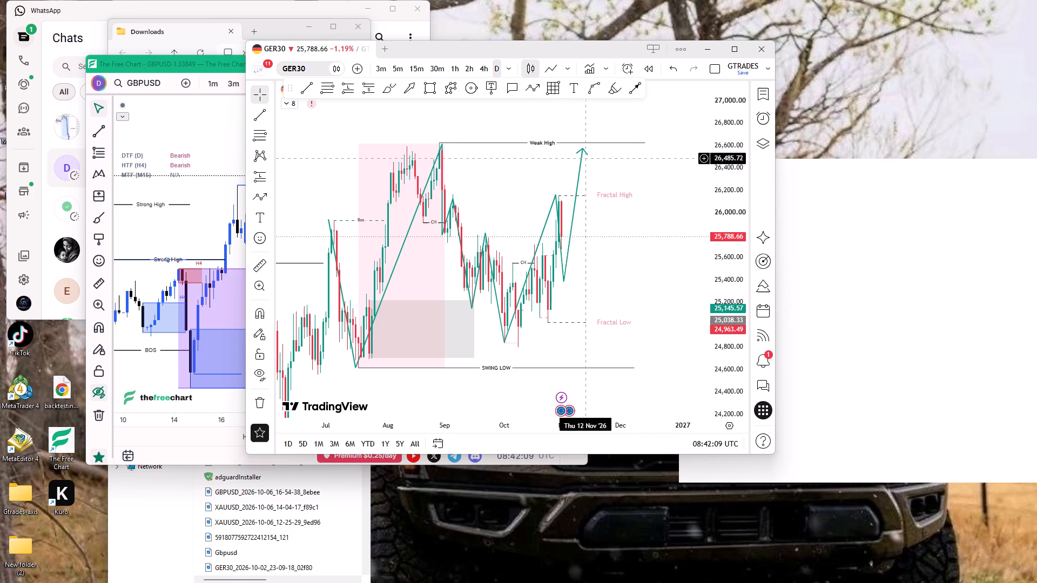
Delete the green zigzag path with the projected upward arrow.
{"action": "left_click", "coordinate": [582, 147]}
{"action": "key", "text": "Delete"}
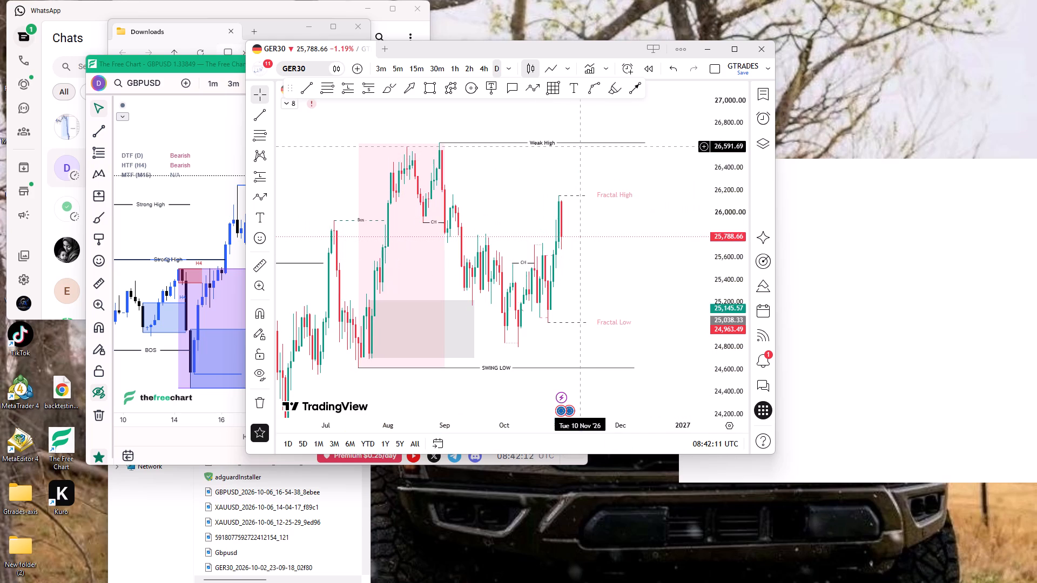
Examine the GER30 daily price action from the July BOS level through the Weak High to the recent Fractal High and Fractal Low.
{"action": "double_click", "coordinate": [481, 177]}
{"action": "left_click_drag", "start_coordinate": [490, 178], "coordinate": [666, 168]}
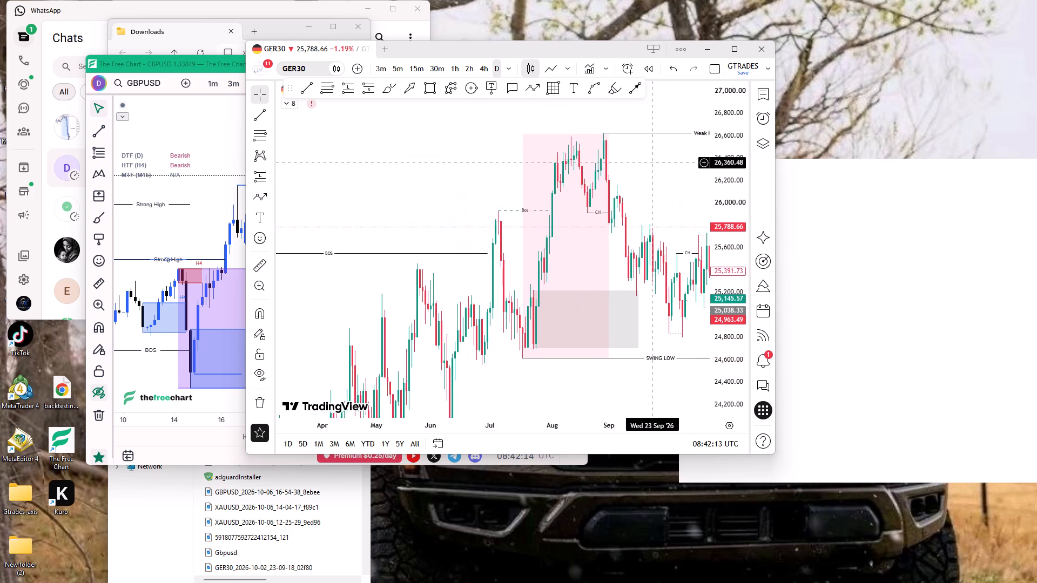
{"action": "scroll", "coordinate": [637, 166], "scroll_direction": "up", "scroll_amount": 7, "text": "ctrl"}
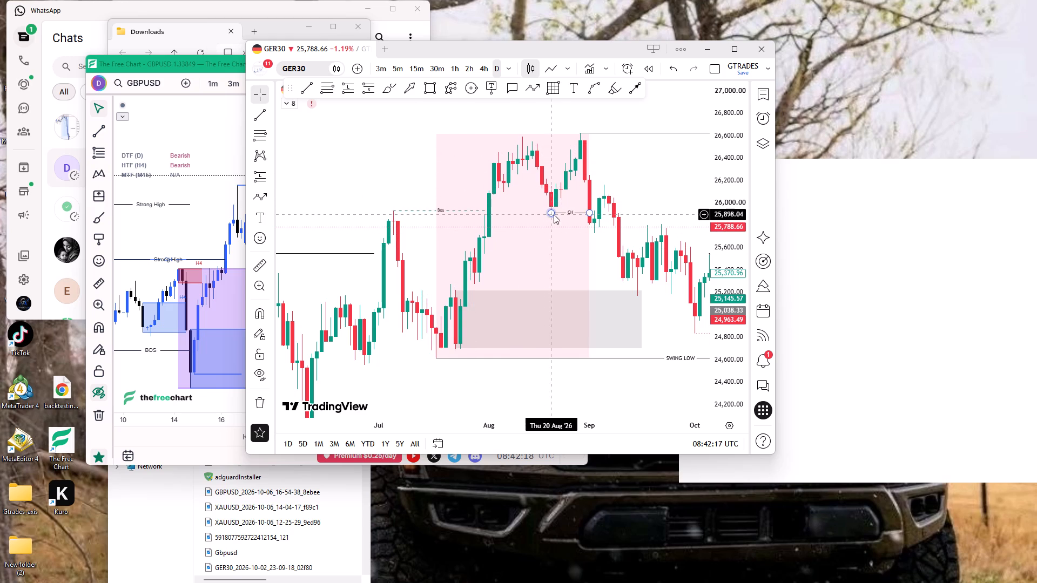
{"action": "scroll", "coordinate": [556, 213], "scroll_direction": "down", "scroll_amount": 5, "text": "ctrl"}
{"action": "left_click_drag", "start_coordinate": [618, 180], "coordinate": [490, 169]}
{"action": "scroll", "coordinate": [492, 174], "scroll_direction": "up", "scroll_amount": 3, "text": "ctrl"}
{"action": "left_click_drag", "start_coordinate": [491, 173], "coordinate": [453, 166]}
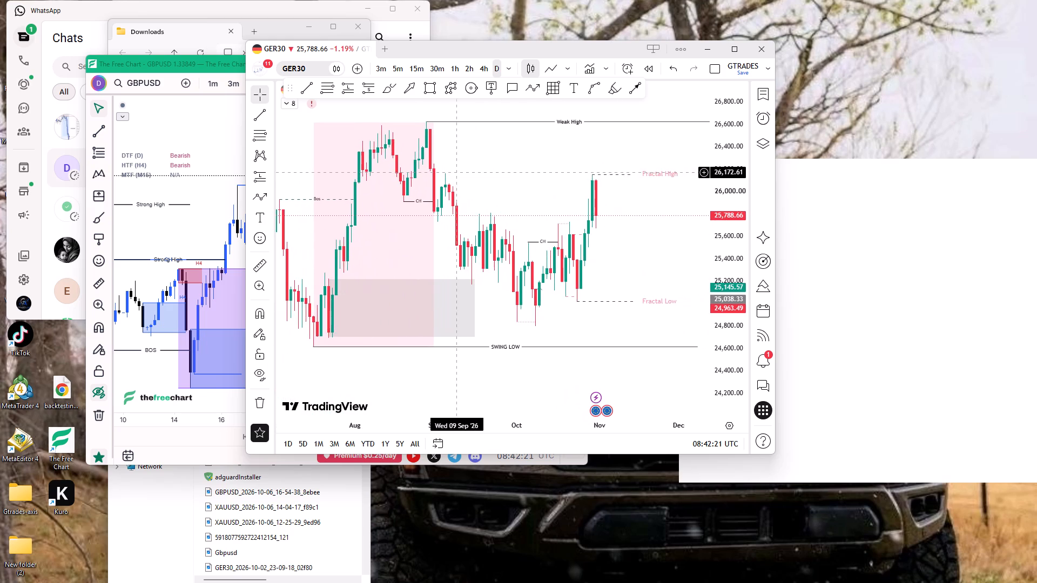
{"action": "left_click_drag", "start_coordinate": [453, 166], "coordinate": [433, 148]}
{"action": "left_click", "coordinate": [433, 148]}
{"action": "scroll", "coordinate": [448, 192], "scroll_direction": "up", "scroll_amount": 4, "text": "ctrl"}
{"action": "left_click_drag", "start_coordinate": [508, 157], "coordinate": [361, 185]}
{"action": "scroll", "coordinate": [373, 214], "scroll_direction": "up", "scroll_amount": 1, "text": "ctrl"}
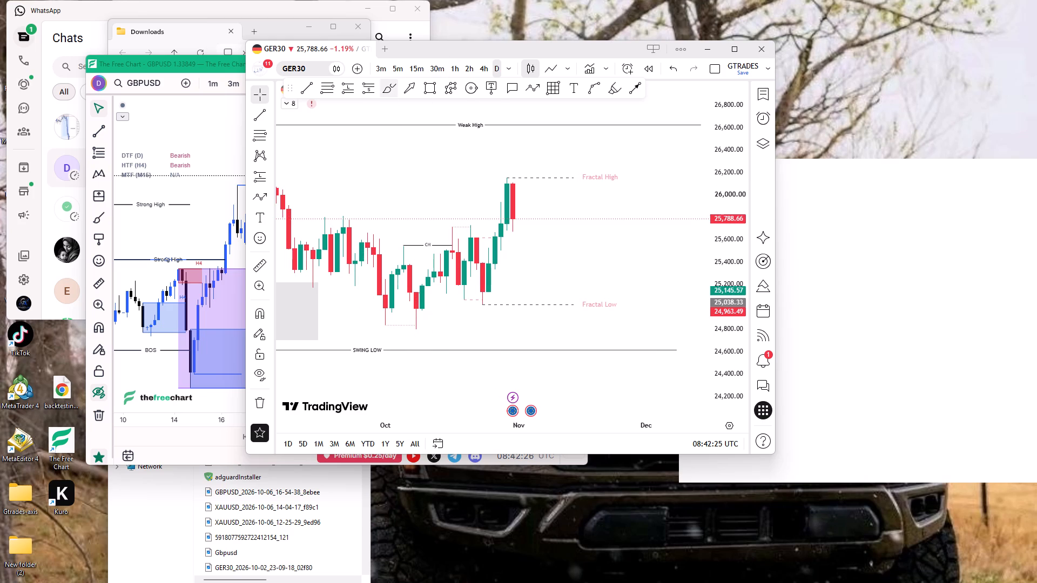
{"action": "left_click_drag", "start_coordinate": [582, 241], "coordinate": [552, 296]}
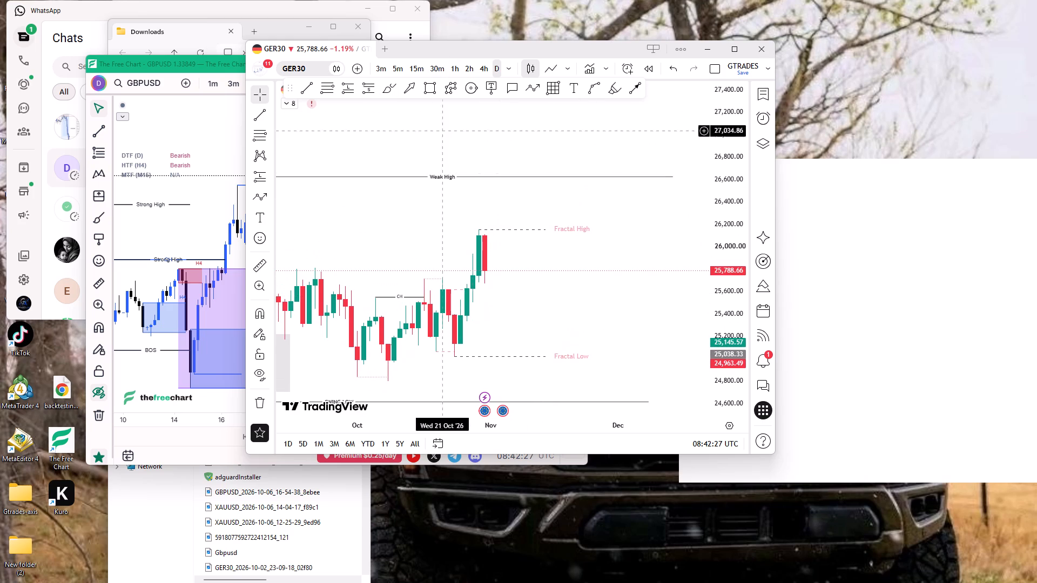
Draw a horizontal trend line at 25,811.55 from the 22 September swing high to the 28 October candle.
{"action": "left_click", "coordinate": [309, 87]}
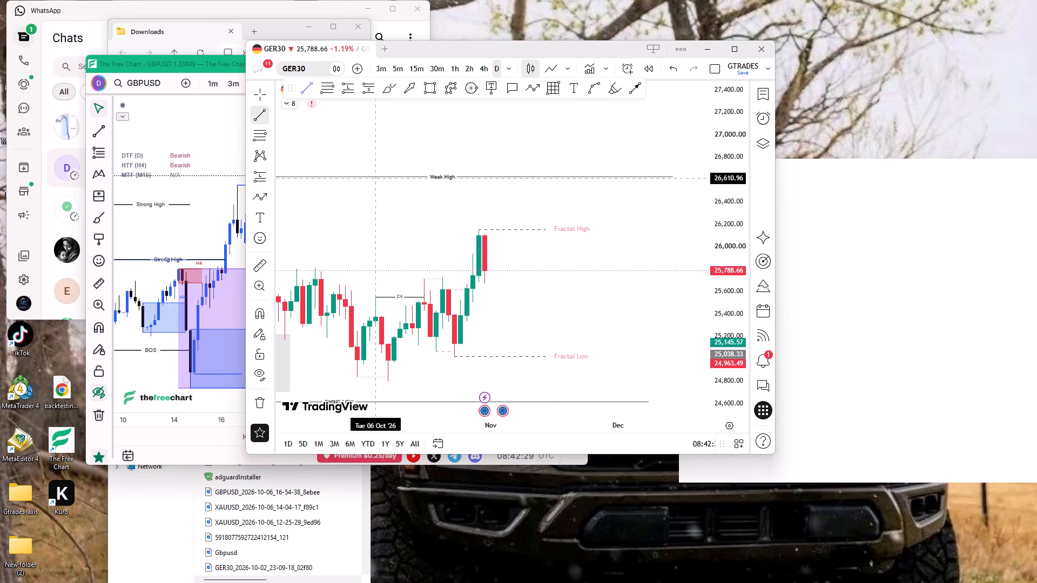
{"action": "scroll", "coordinate": [383, 246], "scroll_direction": "down", "scroll_amount": 5, "text": "ctrl"}
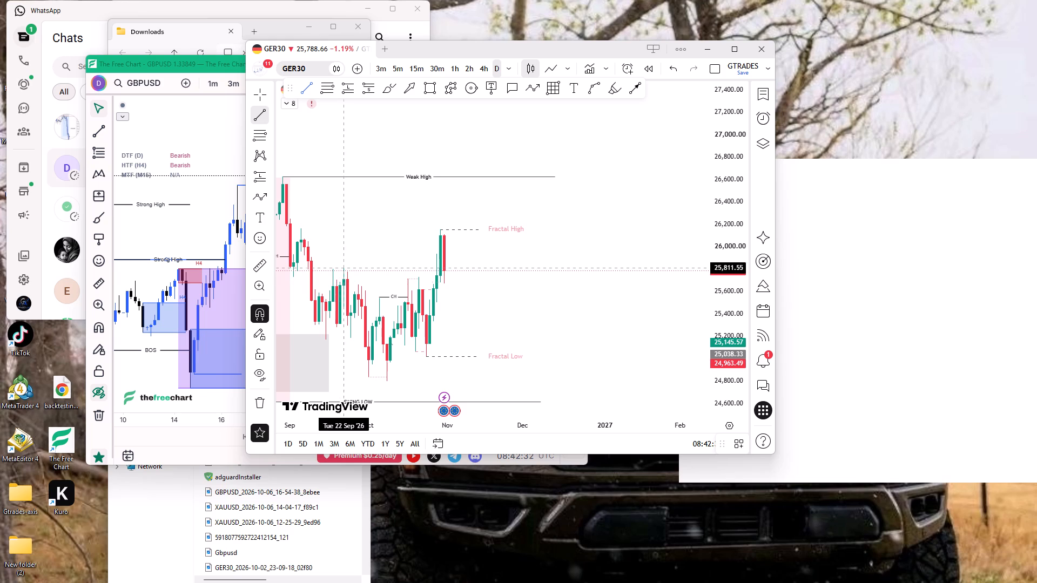
{"action": "left_click", "coordinate": [344, 250], "text": "ctrl"}
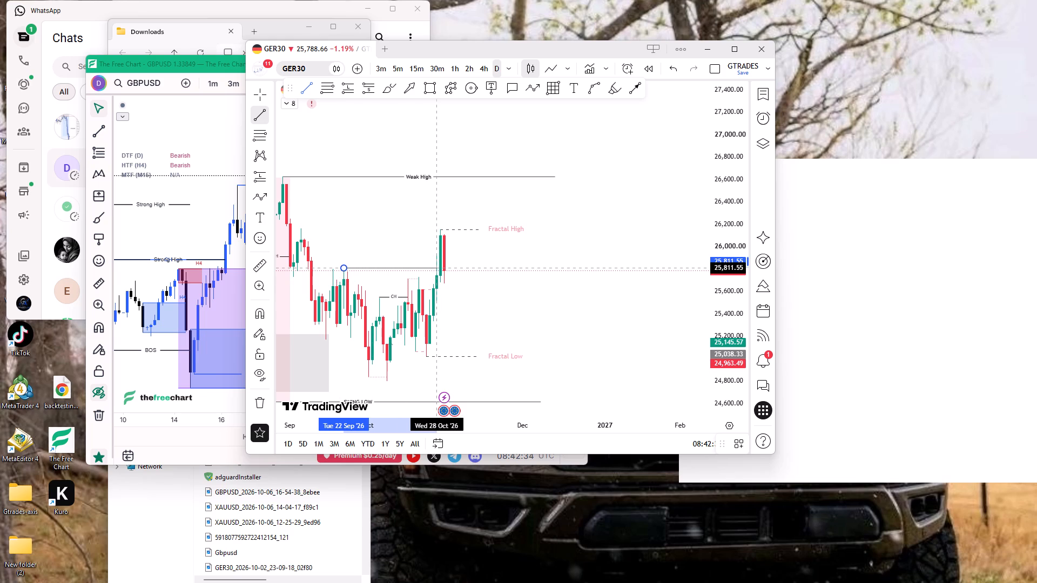
{"action": "left_click", "coordinate": [438, 297], "text": "shift"}
Label the new 25,811.55 line "bOS" and change its style to dashed.
{"action": "left_click", "coordinate": [393, 267]}
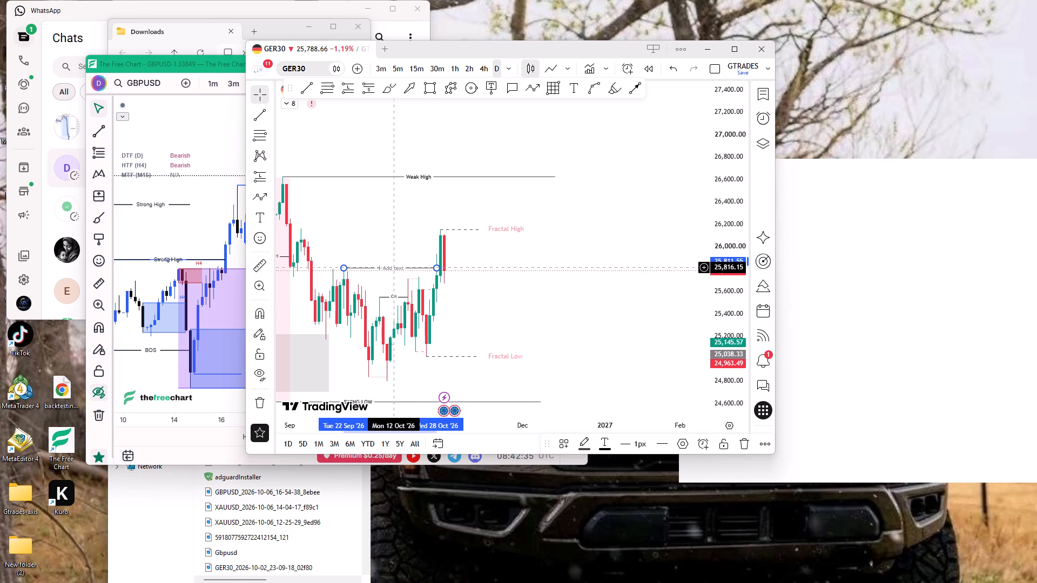
{"action": "type", "text": "iBO"}
{"action": "key", "text": "BackSpace"}
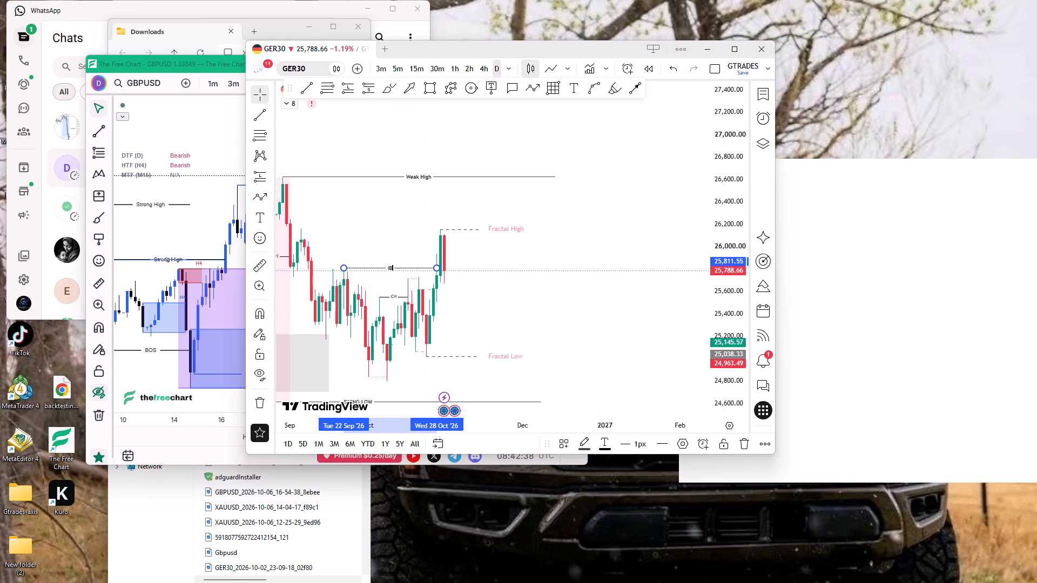
{"action": "key", "text": "BackSpace"}
{"action": "key", "text": "BackSpace"}
{"action": "type", "text": "bOS"}
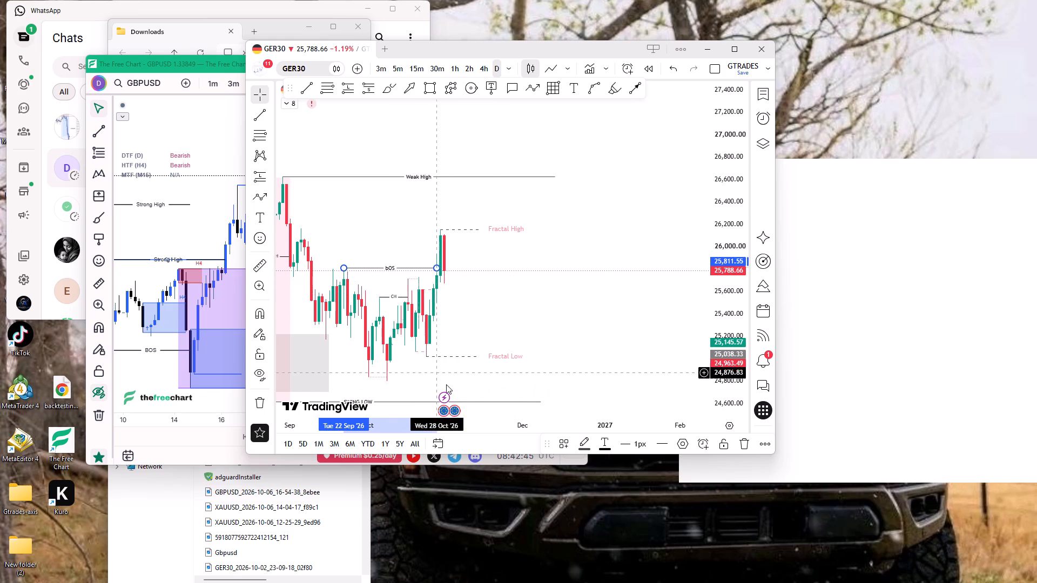
{"action": "left_click", "coordinate": [661, 444]}
{"action": "left_click", "coordinate": [674, 422]}
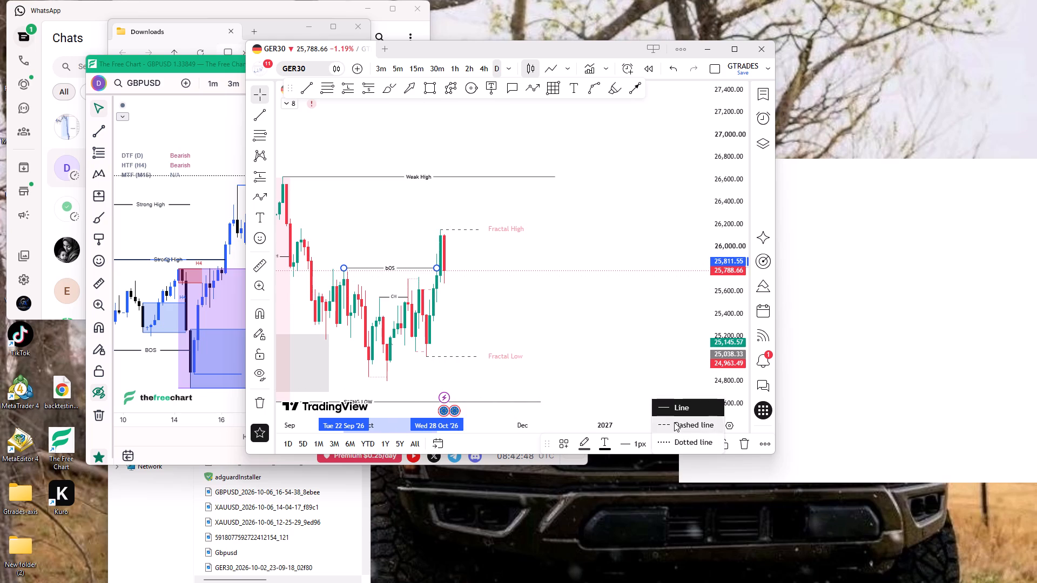
Draw a rectangle from the 23 October low at 25,020.06 up to about 25,406.70, extending to mid-November.
{"action": "left_click_drag", "start_coordinate": [538, 301], "coordinate": [579, 268]}
{"action": "scroll", "coordinate": [579, 267], "scroll_direction": "up", "scroll_amount": 2, "text": "ctrl"}
{"action": "left_click_drag", "start_coordinate": [559, 274], "coordinate": [618, 254]}
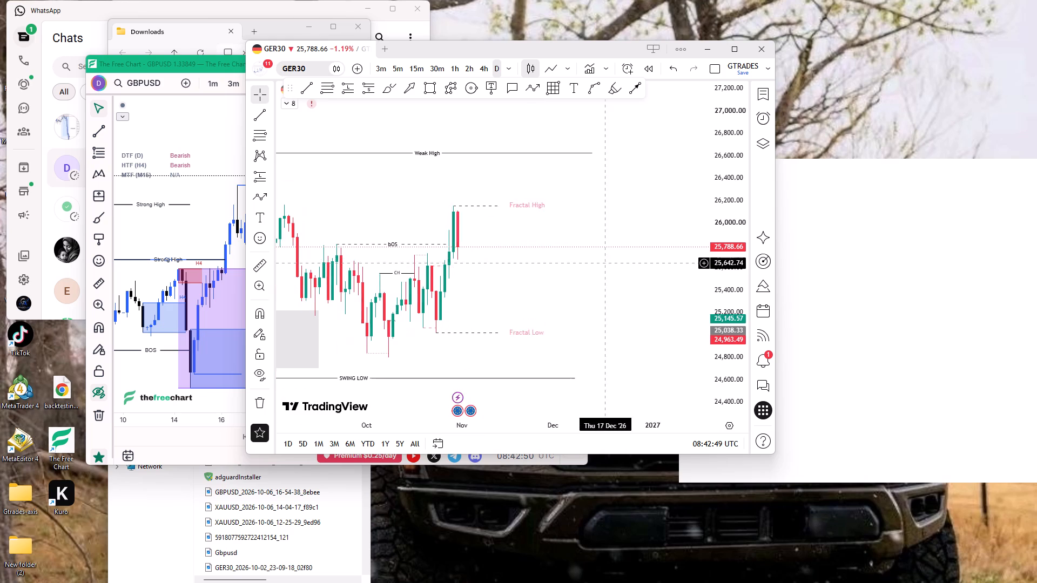
{"action": "left_click_drag", "start_coordinate": [618, 254], "coordinate": [624, 254]}
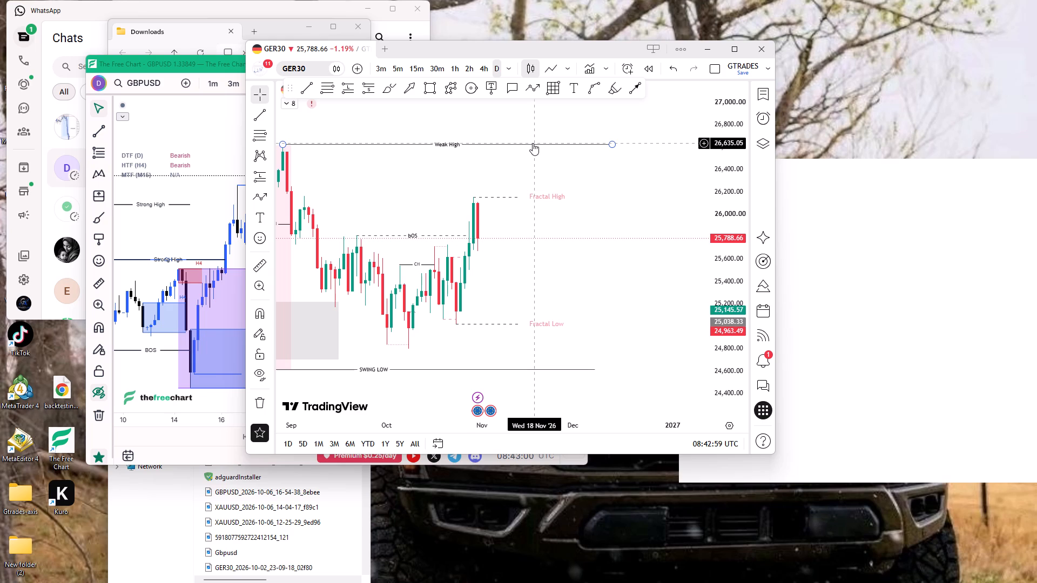
{"action": "left_click", "coordinate": [437, 96]}
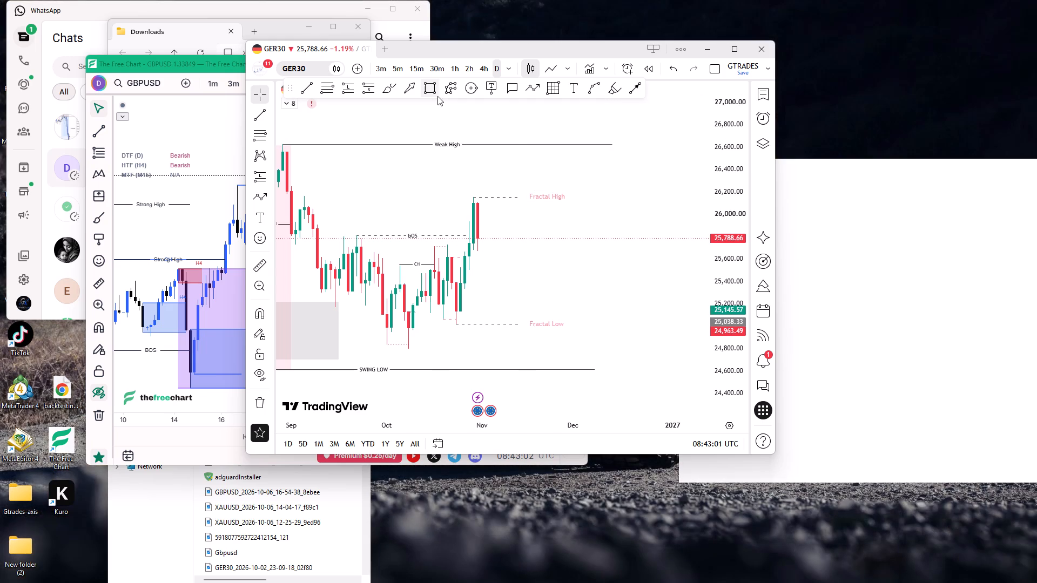
{"action": "left_click", "coordinate": [455, 334], "text": "ctrl"}
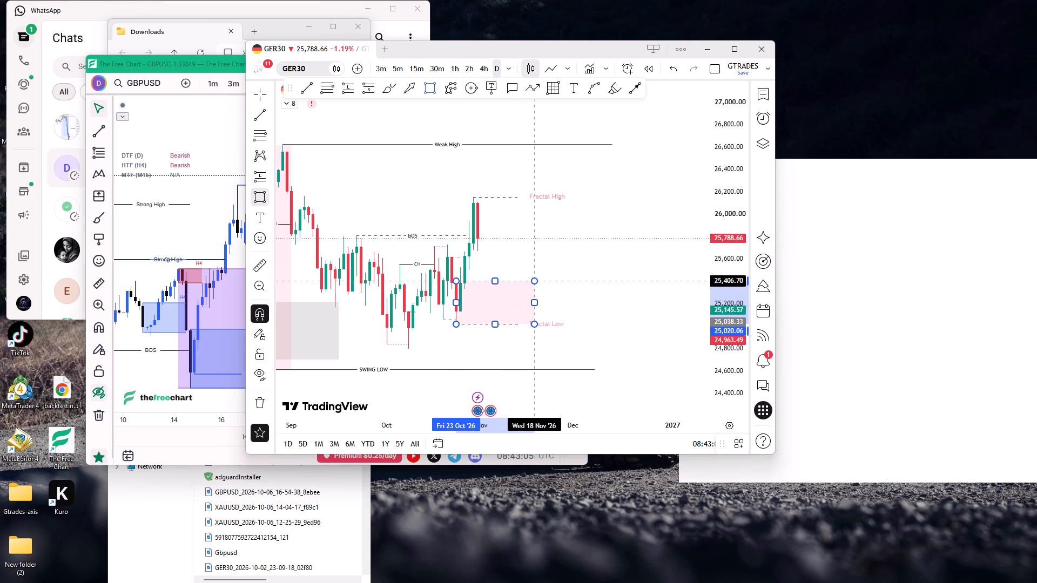
{"action": "left_click", "coordinate": [537, 281]}
Apply the D.Demand drawing template to the new rectangle and deselect it.
{"action": "left_click", "coordinate": [544, 444]}
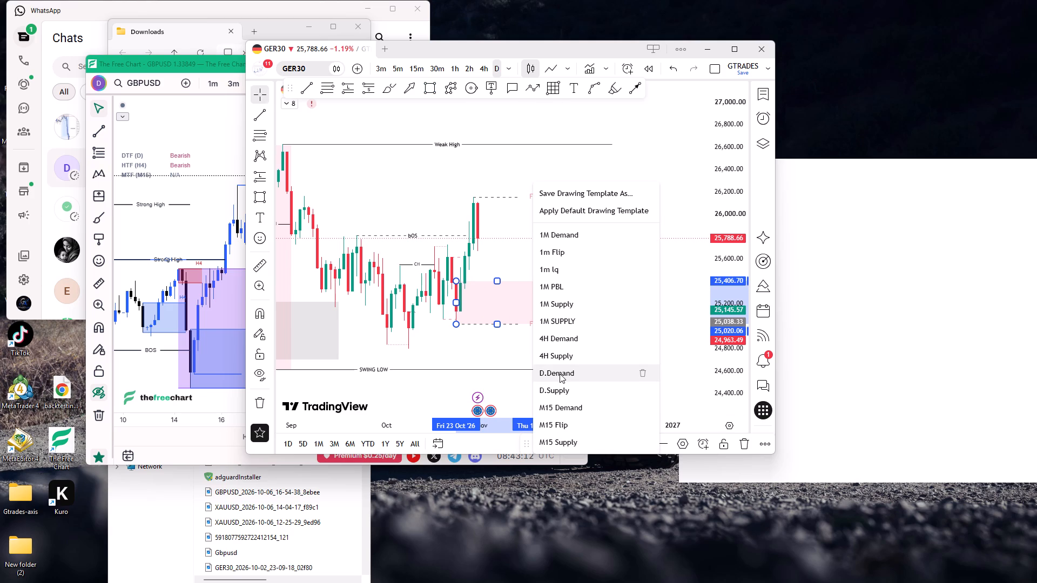
{"action": "left_click", "coordinate": [560, 374]}
{"action": "left_click", "coordinate": [589, 256]}
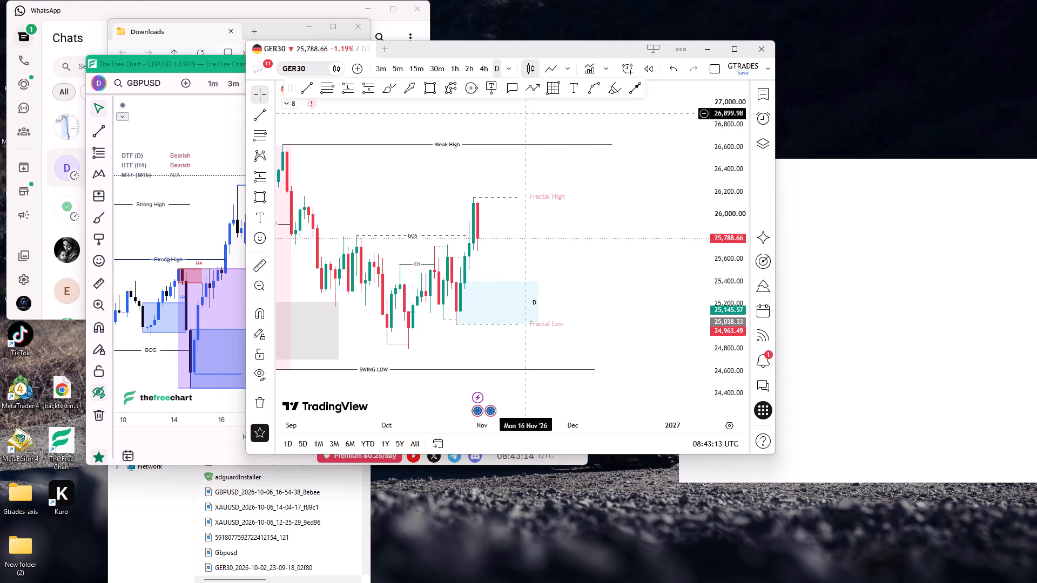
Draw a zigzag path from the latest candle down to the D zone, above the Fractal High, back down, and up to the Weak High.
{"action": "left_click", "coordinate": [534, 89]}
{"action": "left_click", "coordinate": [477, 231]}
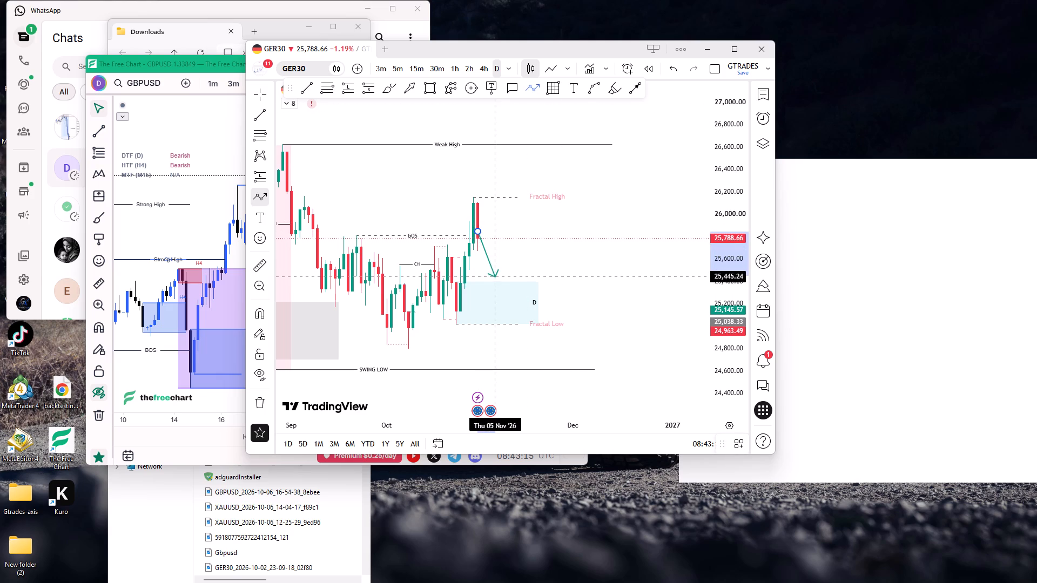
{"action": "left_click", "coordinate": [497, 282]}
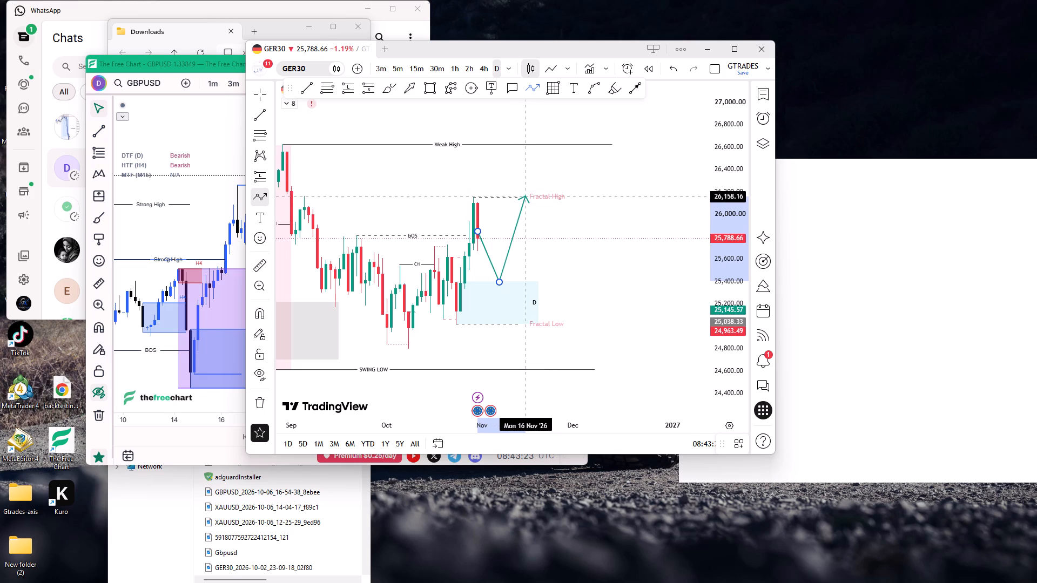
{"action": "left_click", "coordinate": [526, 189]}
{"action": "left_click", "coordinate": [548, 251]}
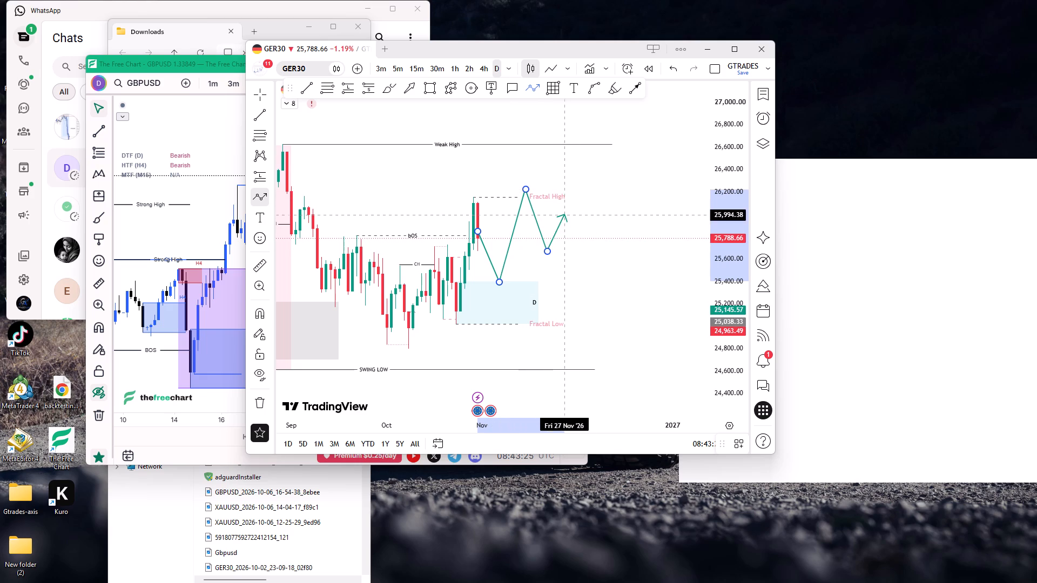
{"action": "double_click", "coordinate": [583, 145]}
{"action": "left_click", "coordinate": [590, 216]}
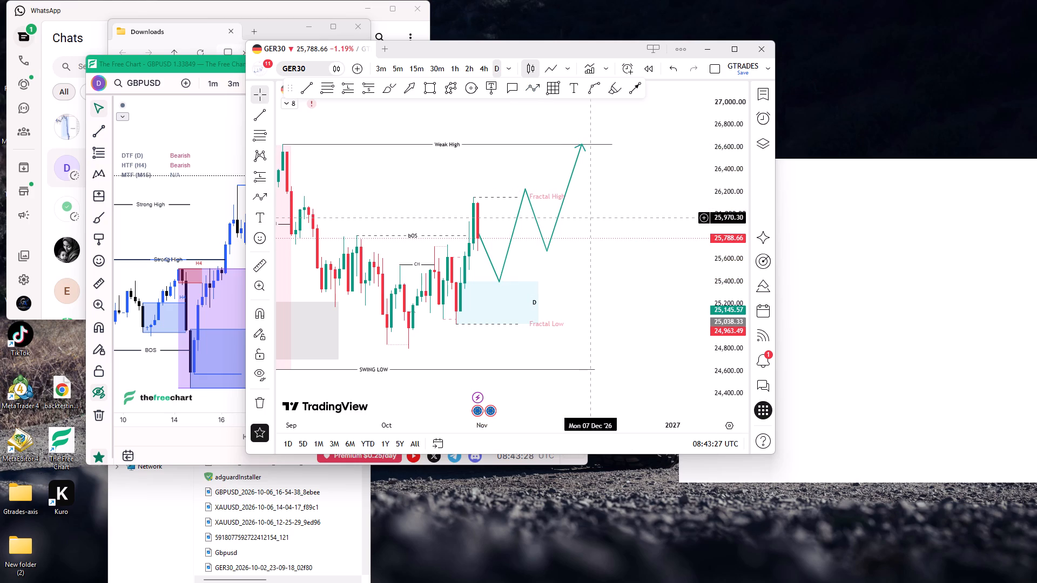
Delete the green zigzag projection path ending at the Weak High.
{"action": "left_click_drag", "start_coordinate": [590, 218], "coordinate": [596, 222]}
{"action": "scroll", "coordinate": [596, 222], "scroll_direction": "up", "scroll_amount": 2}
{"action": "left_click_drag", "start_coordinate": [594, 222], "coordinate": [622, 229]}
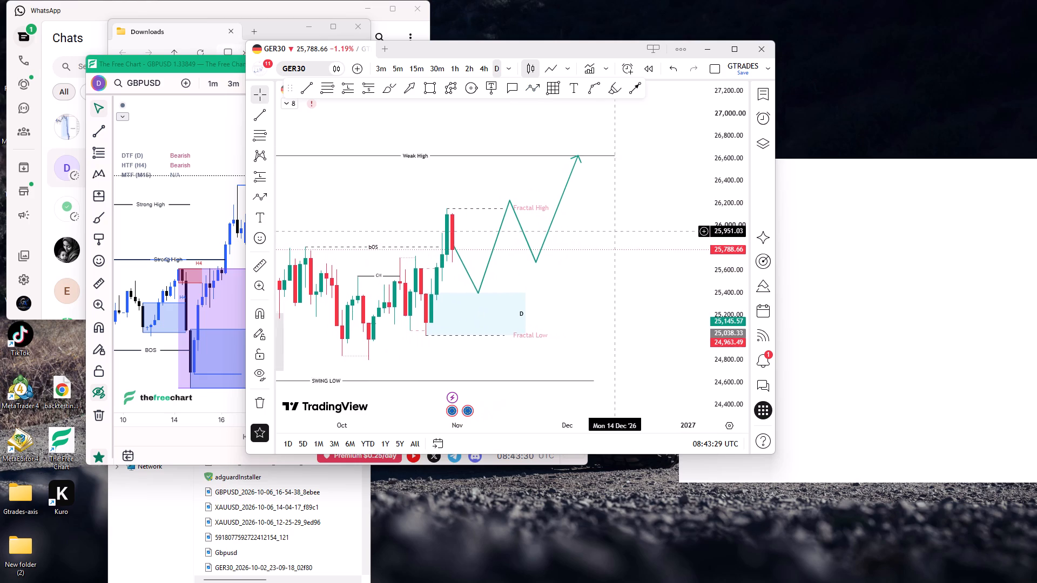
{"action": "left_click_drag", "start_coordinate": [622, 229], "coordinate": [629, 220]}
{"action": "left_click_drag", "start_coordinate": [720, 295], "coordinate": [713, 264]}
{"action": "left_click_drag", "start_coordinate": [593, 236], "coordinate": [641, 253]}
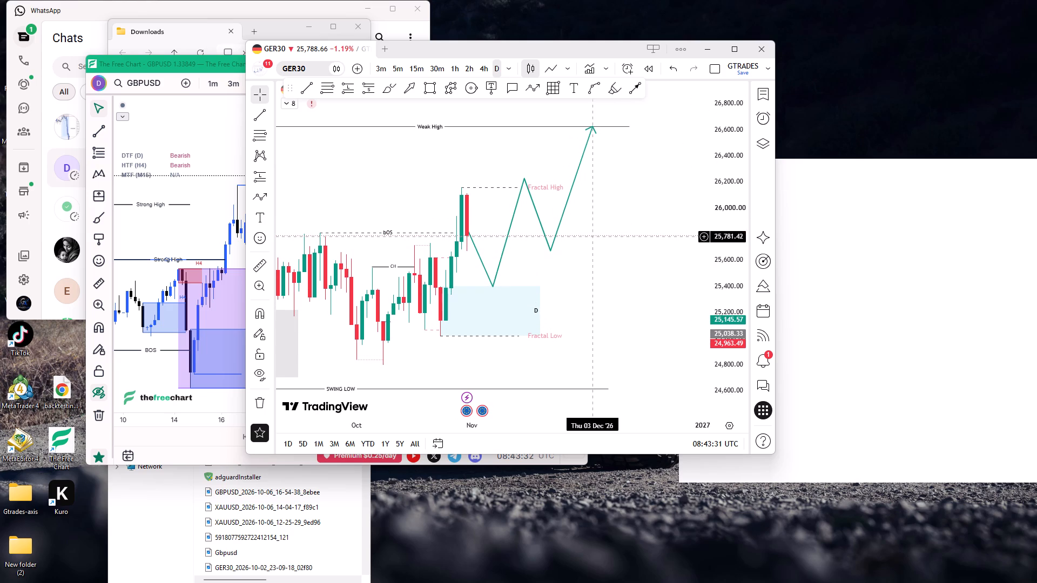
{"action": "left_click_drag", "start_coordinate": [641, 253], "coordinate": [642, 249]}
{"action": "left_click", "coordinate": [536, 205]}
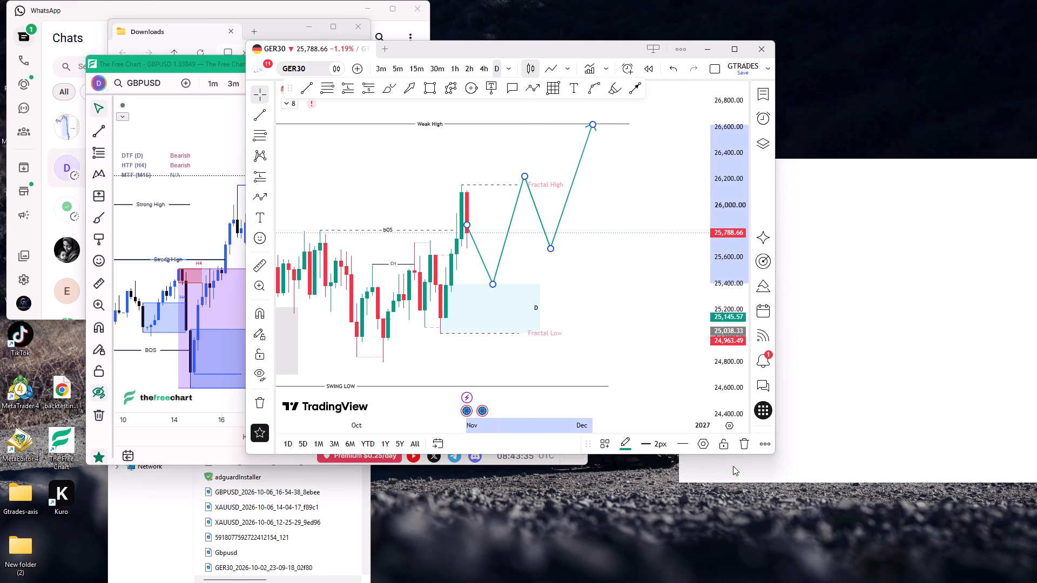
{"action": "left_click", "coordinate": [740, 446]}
Place a callout pointing at about 25,905 on 3 November, with its text box just above the D demand zone.
{"action": "left_click_drag", "start_coordinate": [576, 289], "coordinate": [611, 300]}
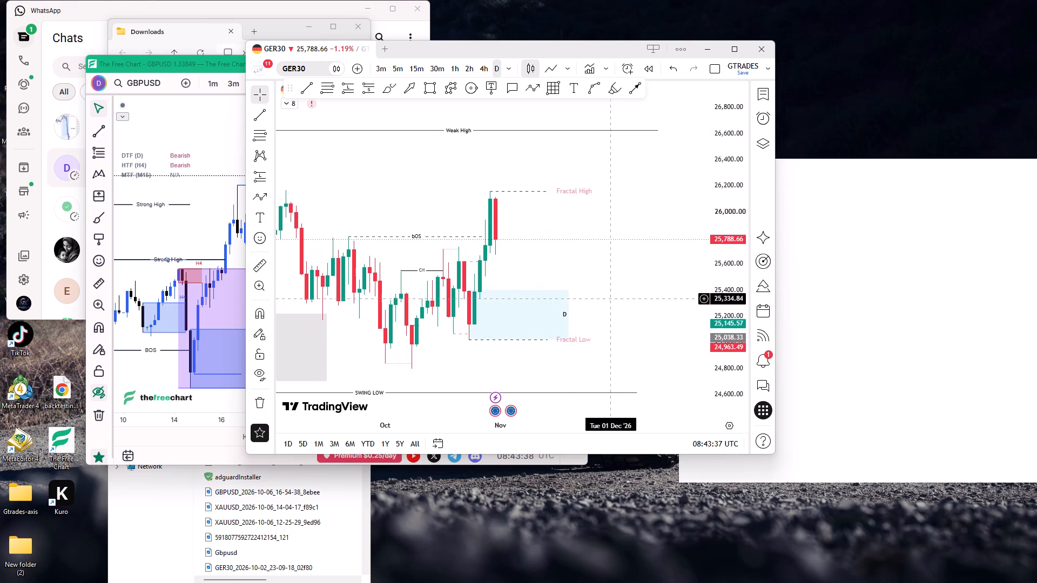
{"action": "left_click_drag", "start_coordinate": [611, 300], "coordinate": [611, 302]}
{"action": "scroll", "coordinate": [569, 280], "scroll_direction": "down", "scroll_amount": 2}
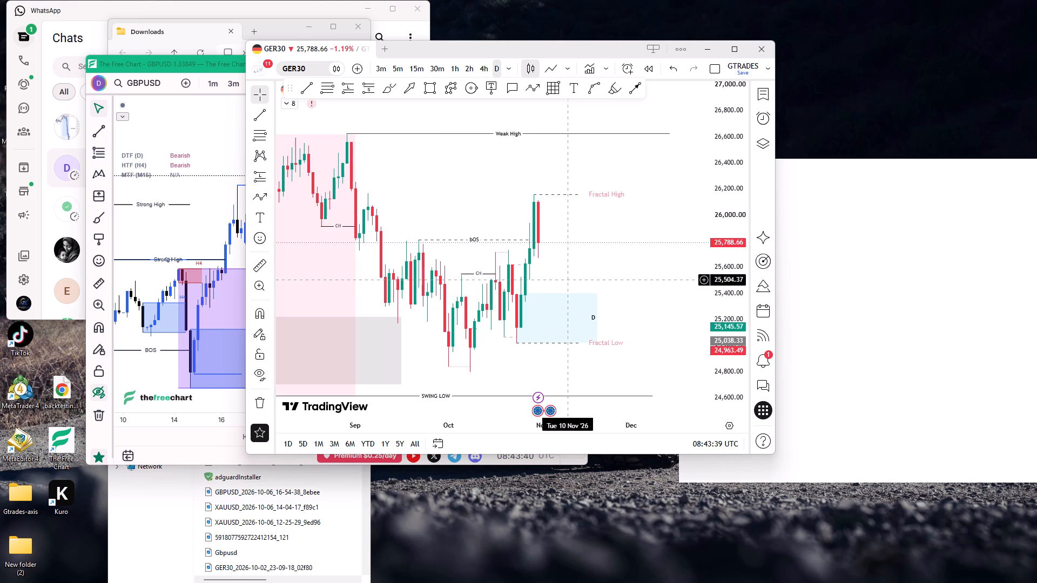
{"action": "left_click_drag", "start_coordinate": [581, 253], "coordinate": [550, 262]}
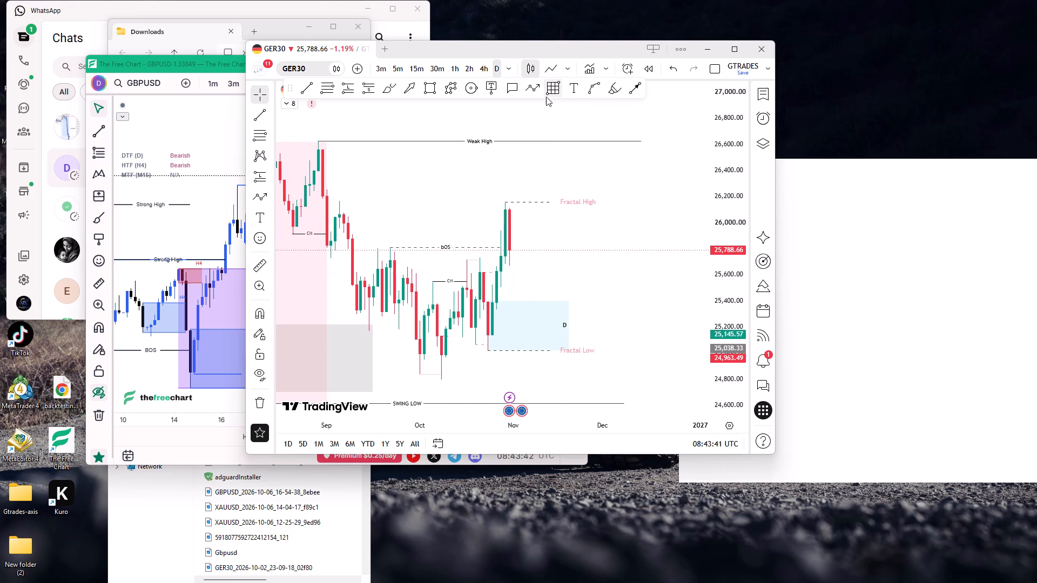
{"action": "left_click", "coordinate": [520, 88]}
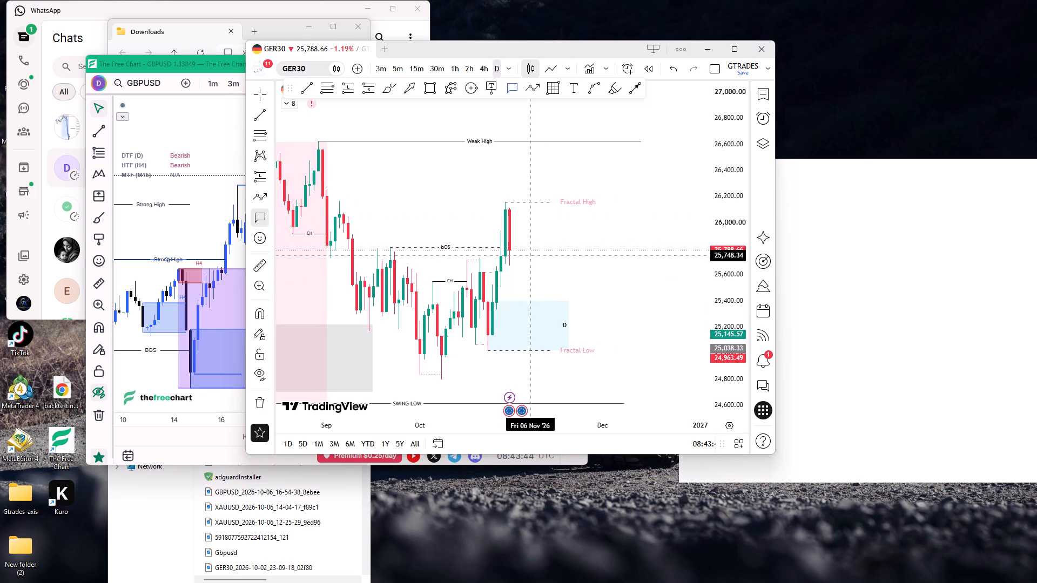
{"action": "left_click", "coordinate": [516, 235]}
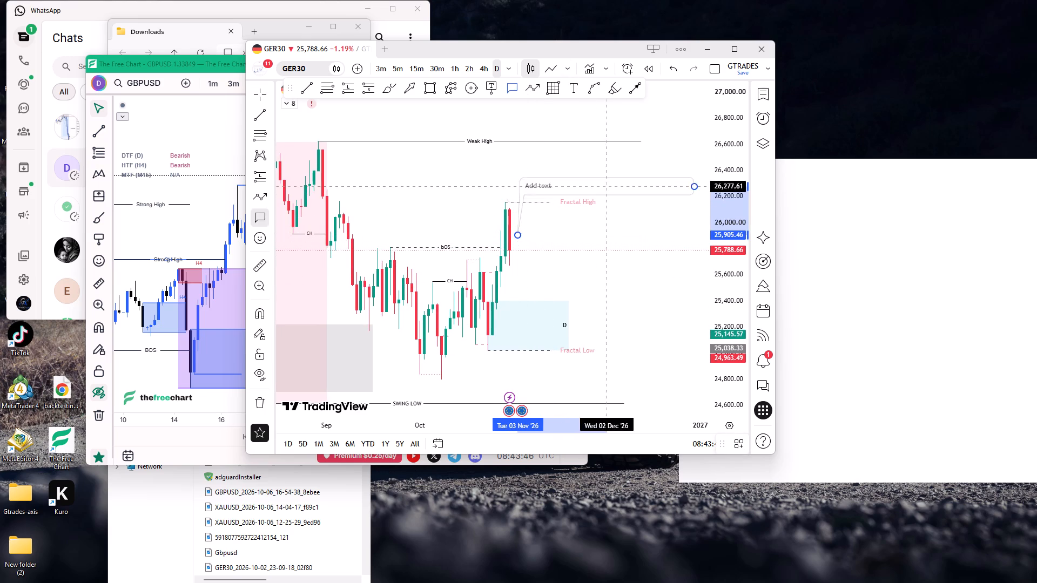
{"action": "left_click", "coordinate": [600, 280]}
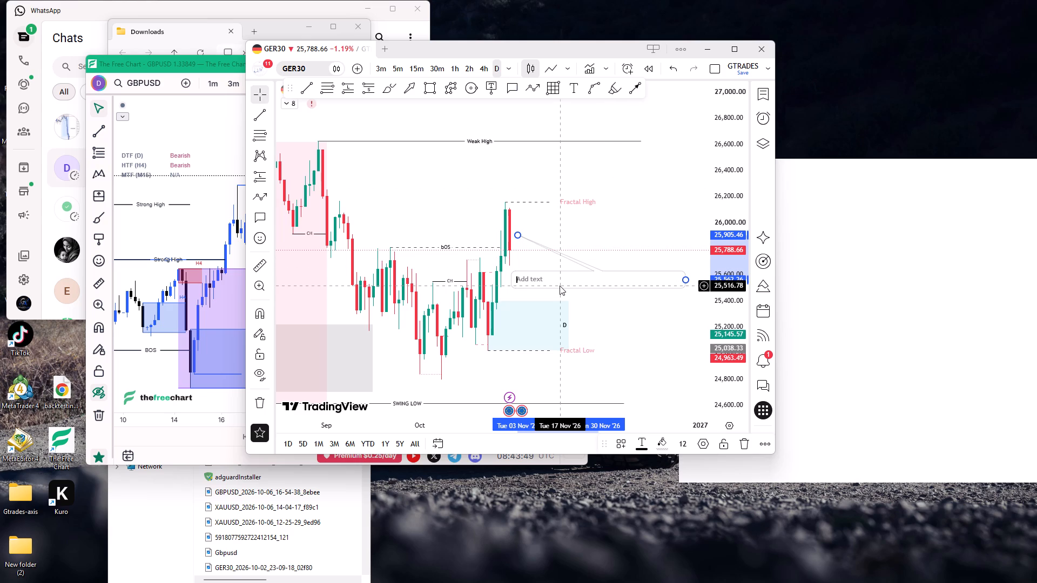
Enter the callout text "DTF:" with "Ms swing + Ints Bullish" on a second line.
{"action": "type", "text": "DTF"}
{"action": "key", "text": "shift+colon"}
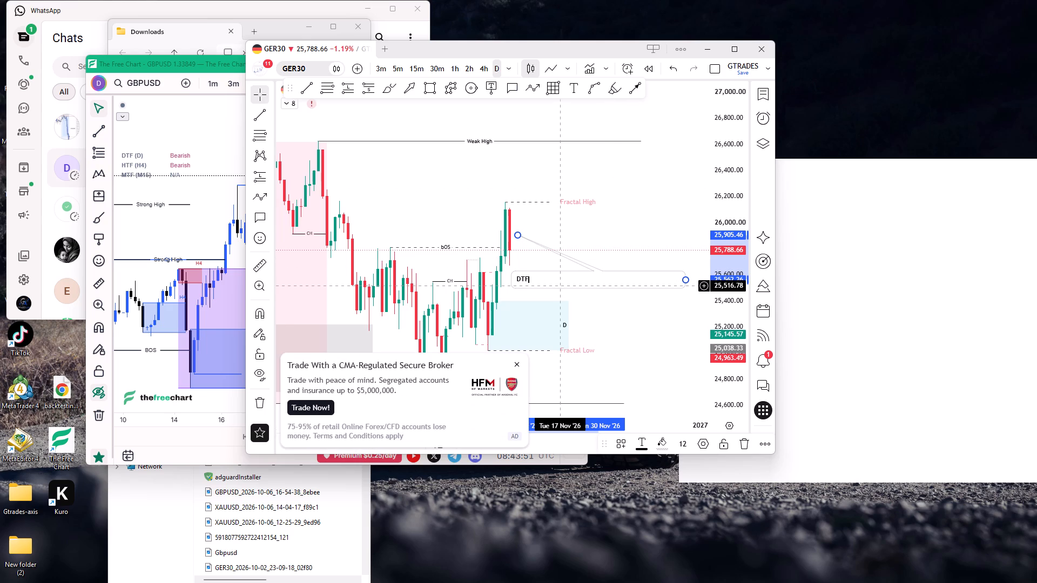
{"action": "left_click", "coordinate": [517, 365]}
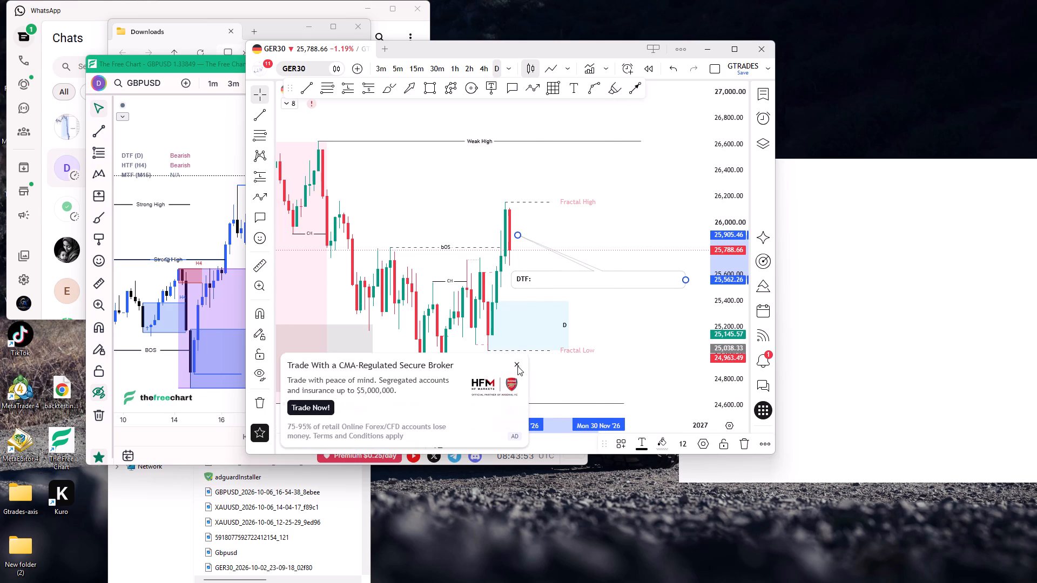
{"action": "key", "text": "shift+Return"}
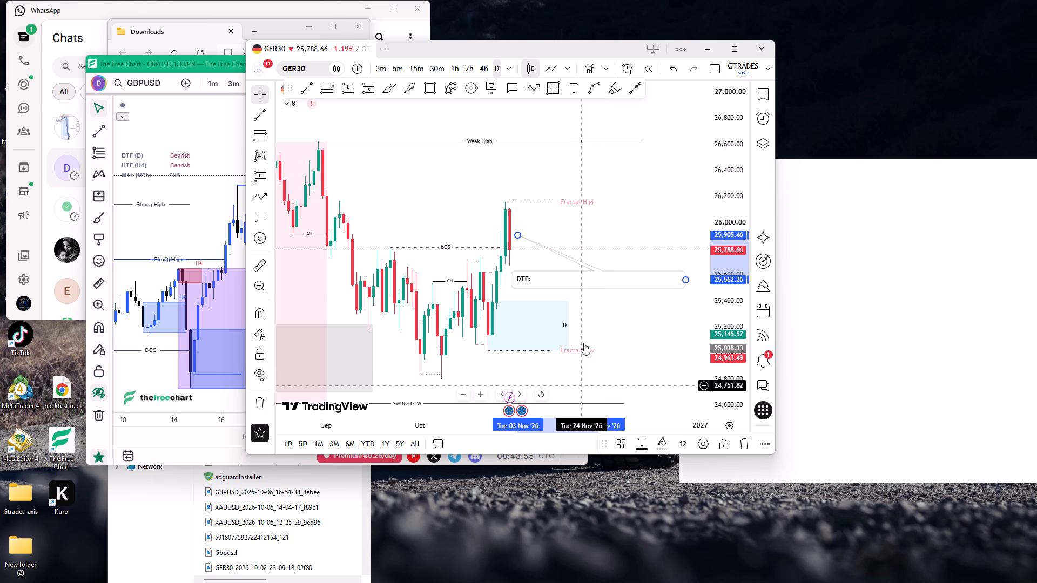
{"action": "left_click", "coordinate": [559, 282]}
{"action": "key", "text": "shift+Return"}
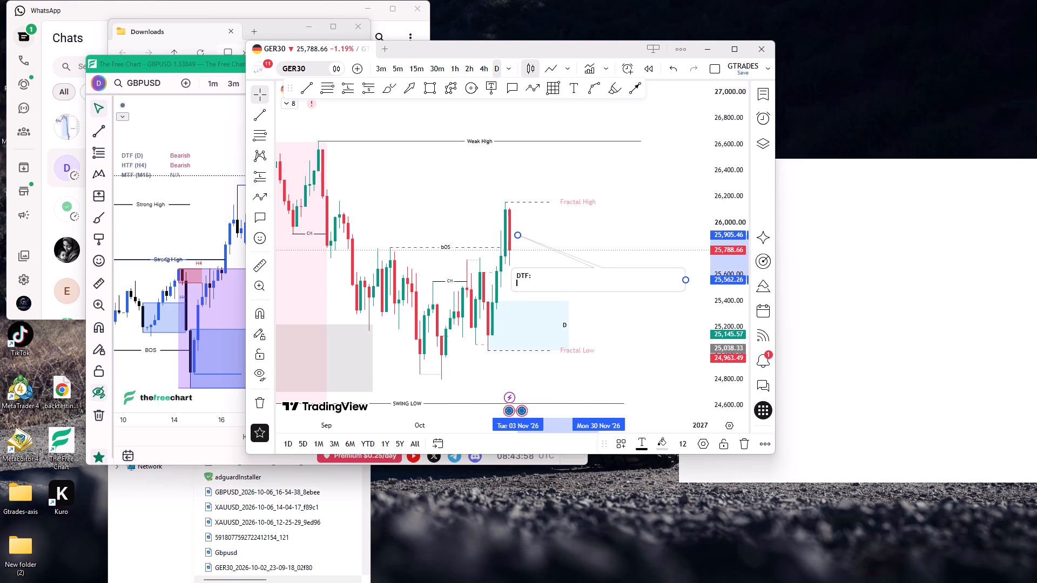
{"action": "type", "text": "Ms swing + Intd"}
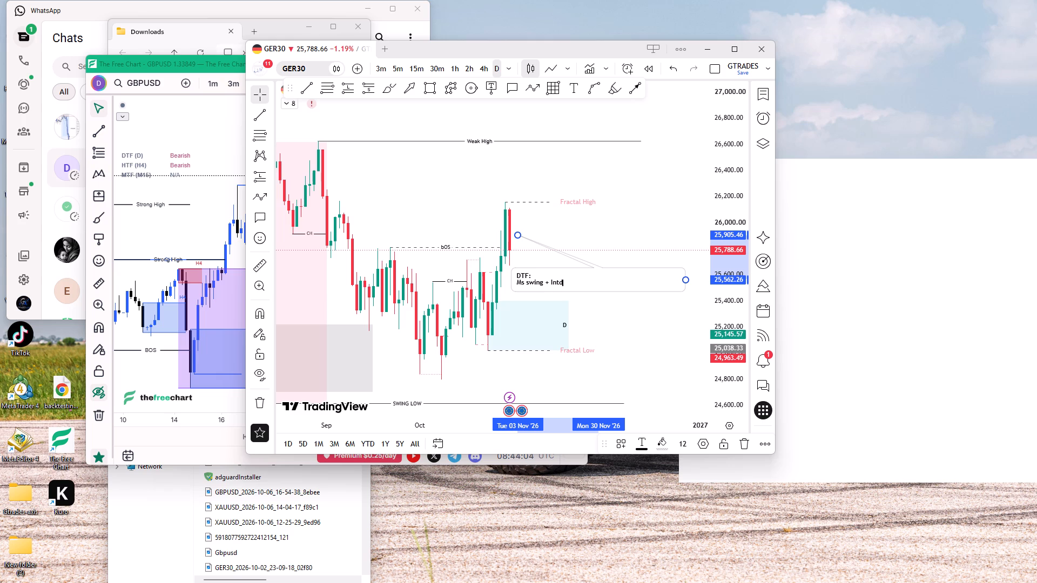
{"action": "key", "text": "BackSpace"}
{"action": "type", "text": "s Bullish"}
{"action": "left_click", "coordinate": [618, 231]}
Move the DTF callout's text box clear of the candles, to a slightly later date and higher price.
{"action": "left_click_drag", "start_coordinate": [618, 231], "coordinate": [551, 224]}
{"action": "left_click_drag", "start_coordinate": [561, 271], "coordinate": [591, 262]}
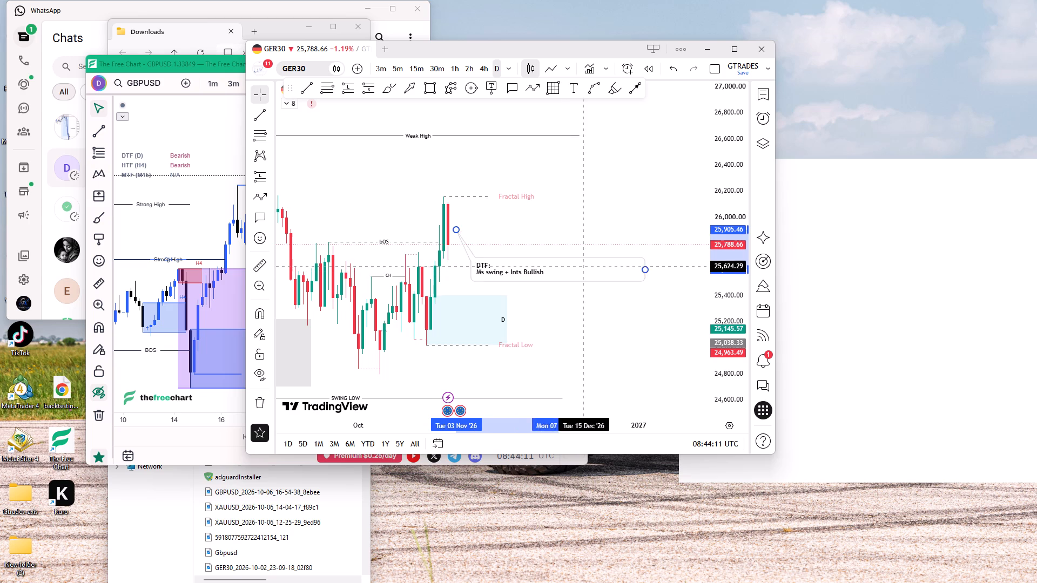
{"action": "left_click_drag", "start_coordinate": [591, 262], "coordinate": [597, 251]}
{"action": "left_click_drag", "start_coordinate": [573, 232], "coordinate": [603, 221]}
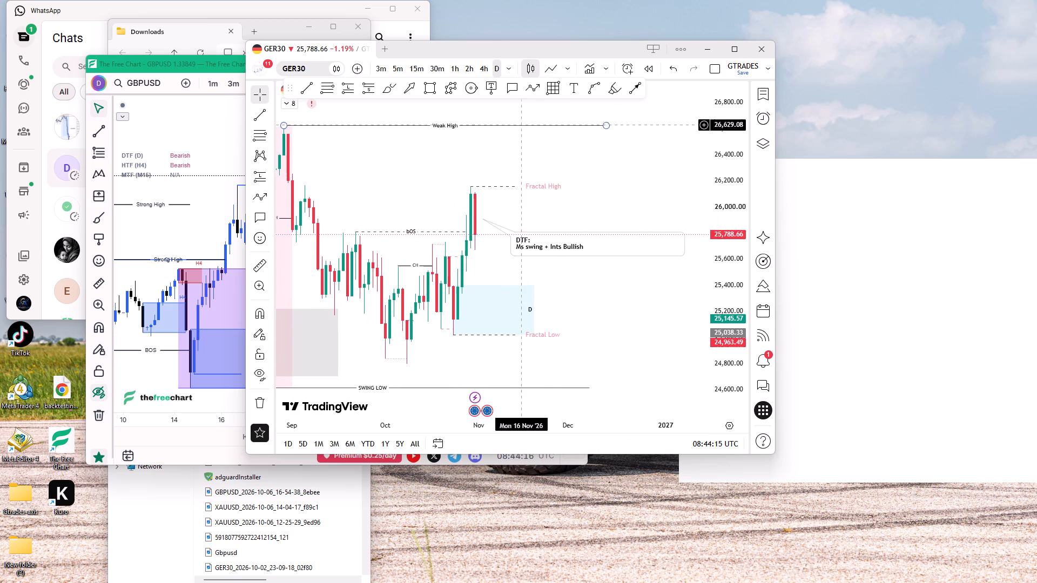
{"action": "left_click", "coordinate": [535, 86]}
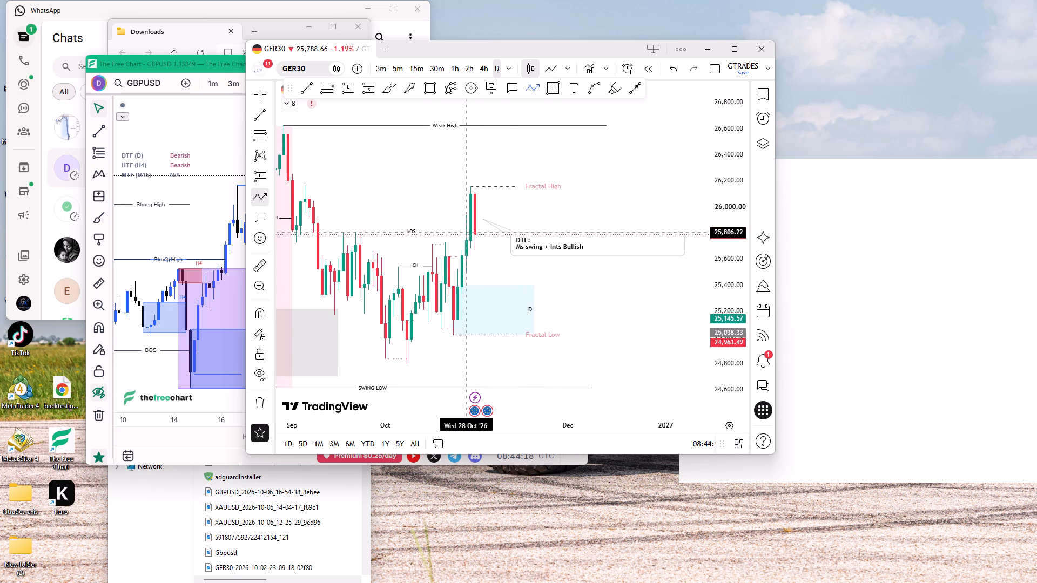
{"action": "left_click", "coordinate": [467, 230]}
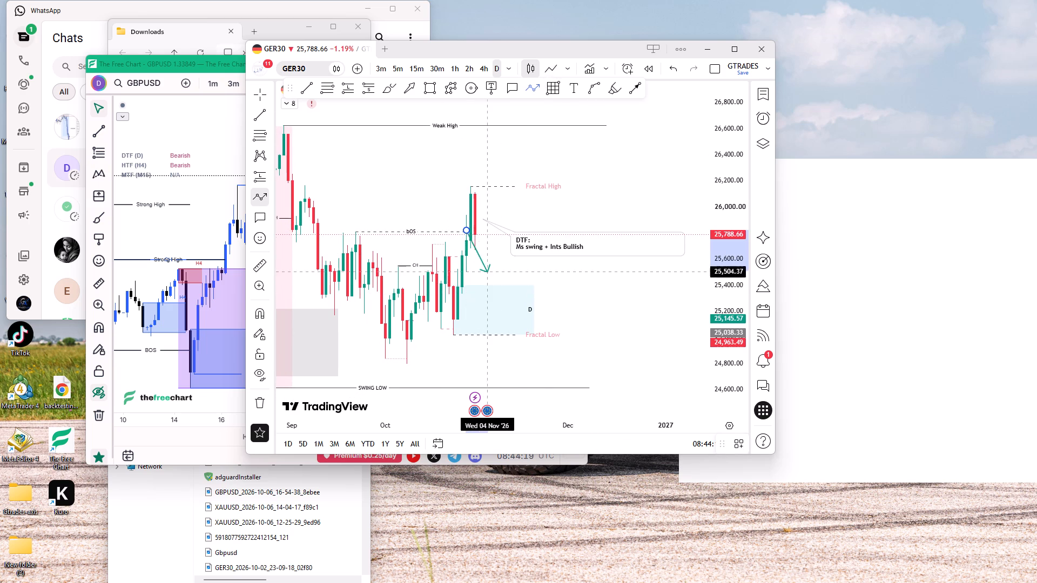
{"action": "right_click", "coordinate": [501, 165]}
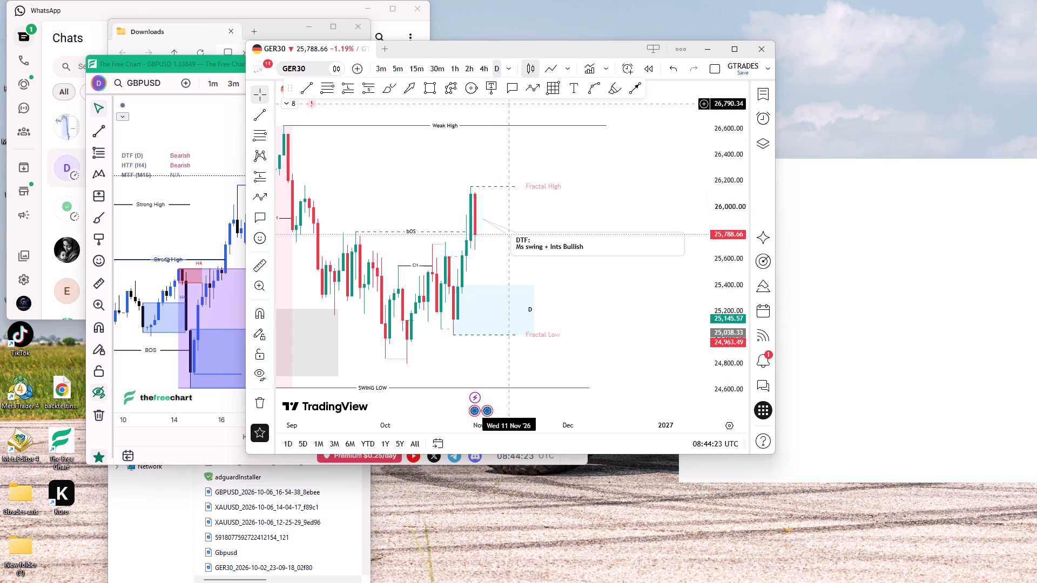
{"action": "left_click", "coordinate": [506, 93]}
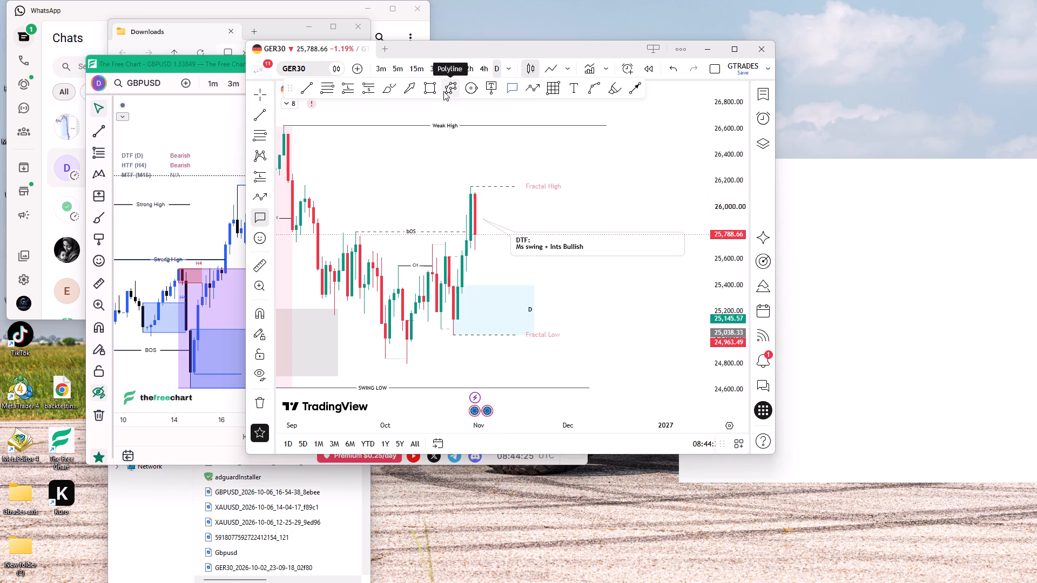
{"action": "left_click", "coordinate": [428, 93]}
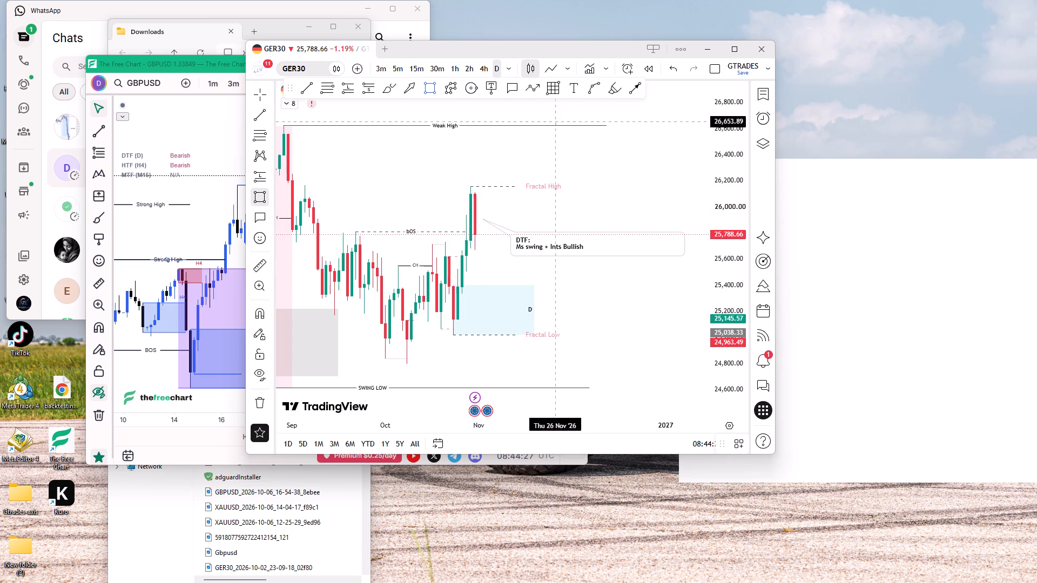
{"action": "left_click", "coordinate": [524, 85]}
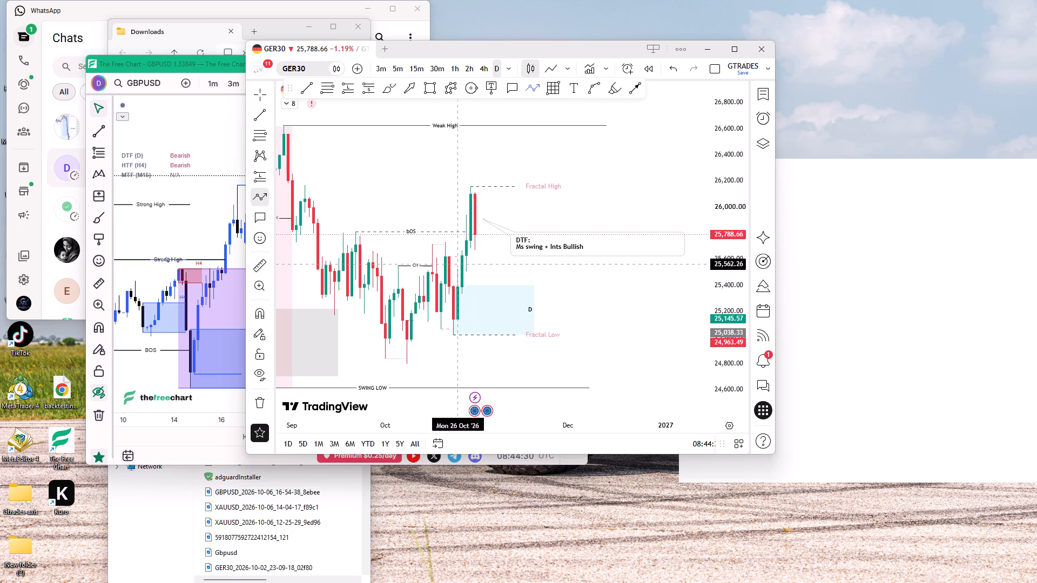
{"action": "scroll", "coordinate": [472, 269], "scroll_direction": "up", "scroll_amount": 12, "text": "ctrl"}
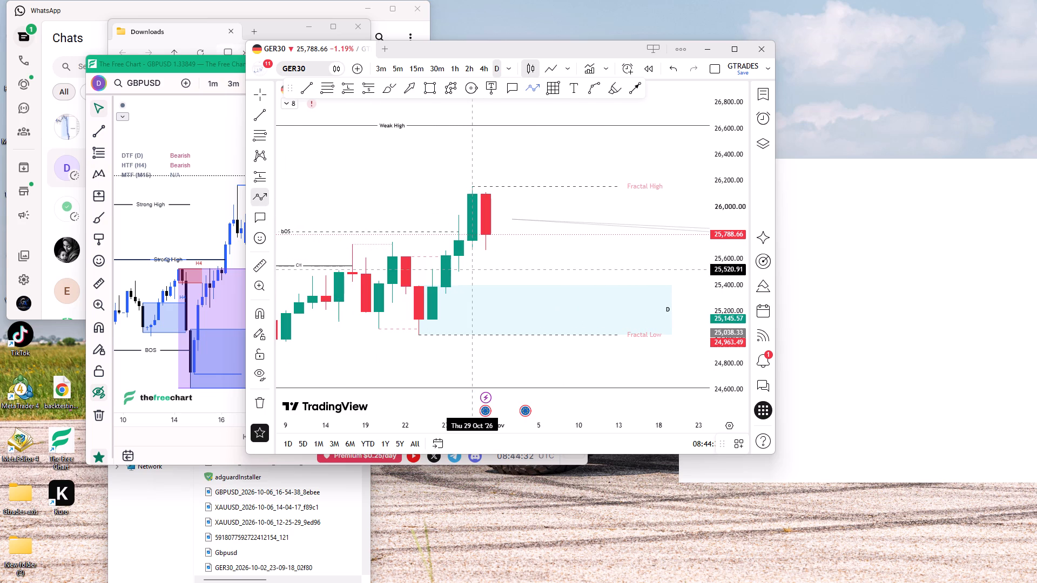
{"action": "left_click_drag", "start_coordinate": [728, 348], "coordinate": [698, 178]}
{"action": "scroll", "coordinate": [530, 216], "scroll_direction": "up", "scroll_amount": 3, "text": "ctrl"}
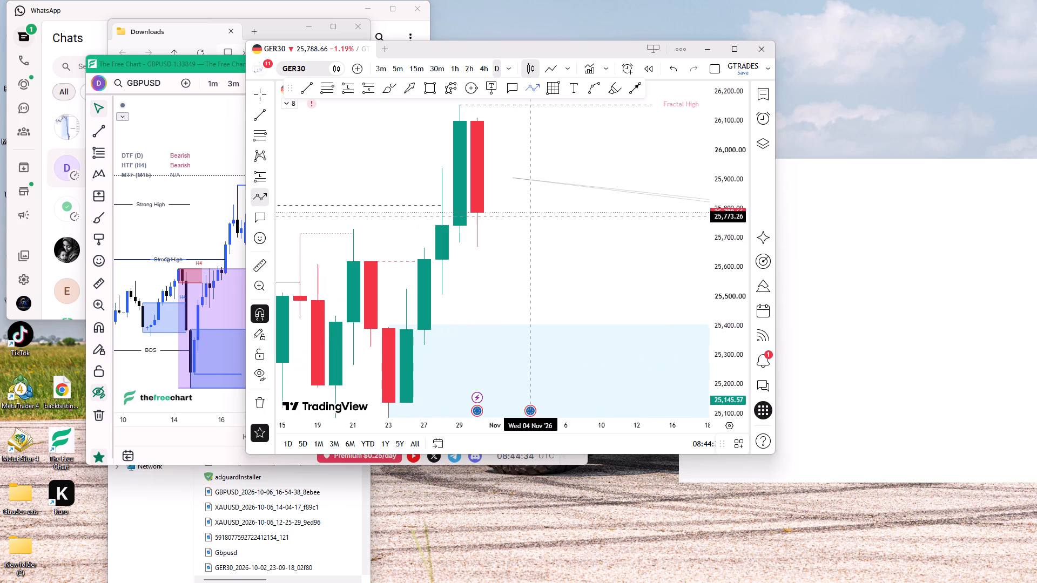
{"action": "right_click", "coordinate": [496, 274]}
Draw a rising zigzag path over the 26–29 October candles from about 25,380 to 26,135, with pullbacks to about 25,336, 25,490 and 25,680.
{"action": "left_click_drag", "start_coordinate": [491, 277], "coordinate": [551, 270]}
{"action": "scroll", "coordinate": [551, 270], "scroll_direction": "up", "scroll_amount": 1, "text": "ctrl"}
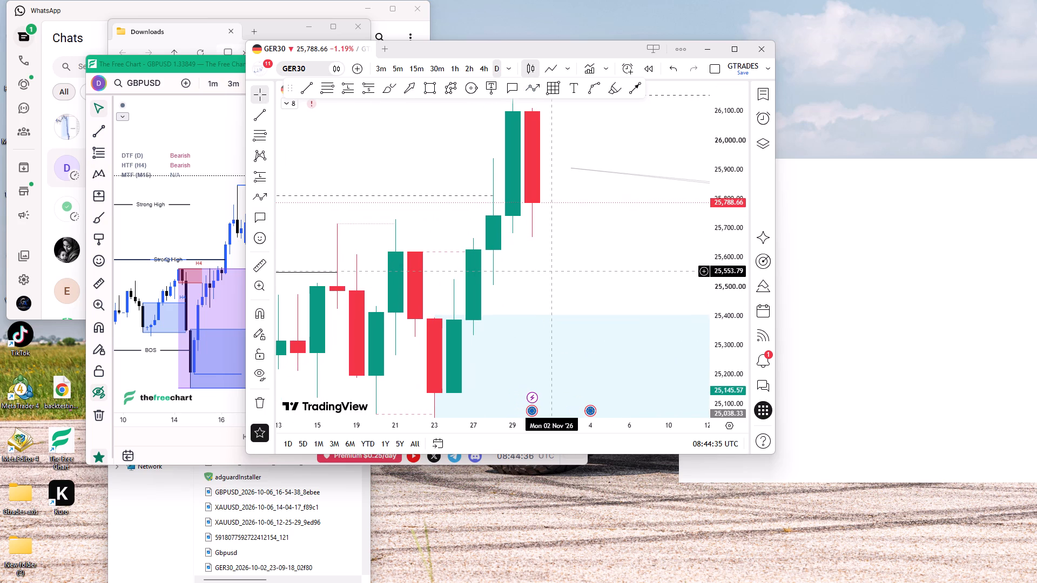
{"action": "left_click_drag", "start_coordinate": [553, 271], "coordinate": [528, 269]}
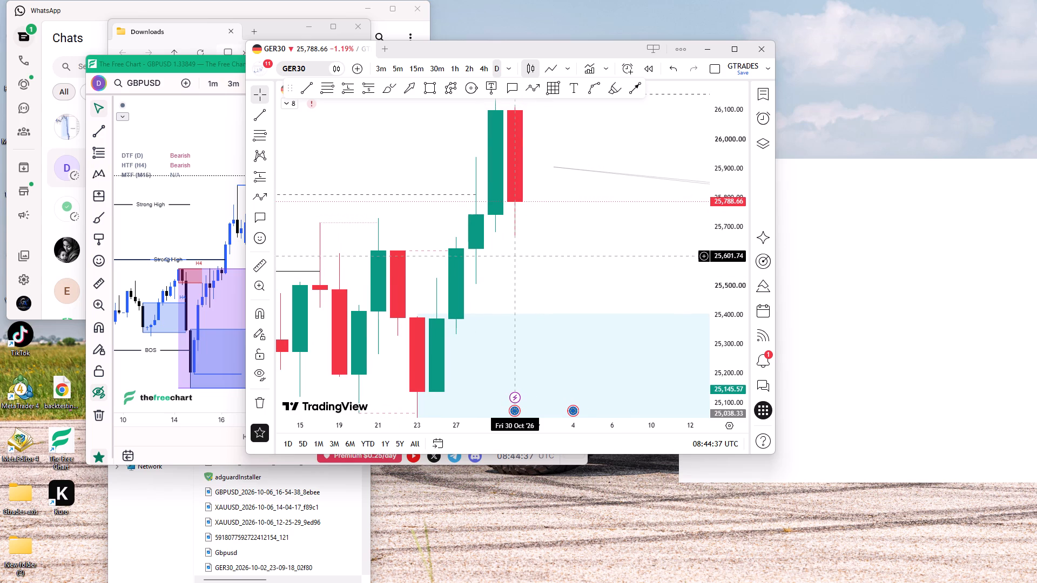
{"action": "left_click", "coordinate": [536, 89]}
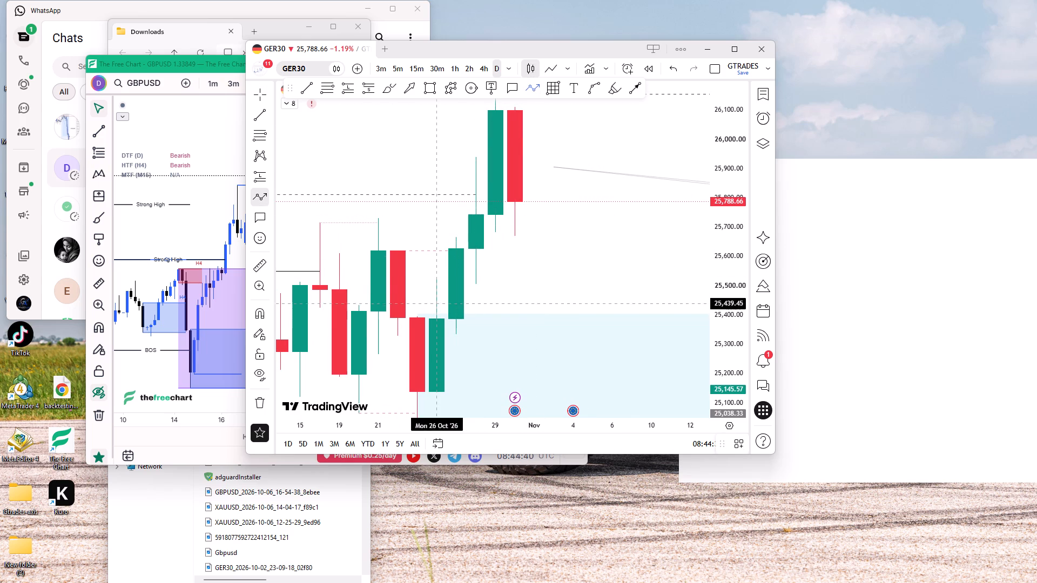
{"action": "left_click", "coordinate": [434, 321]}
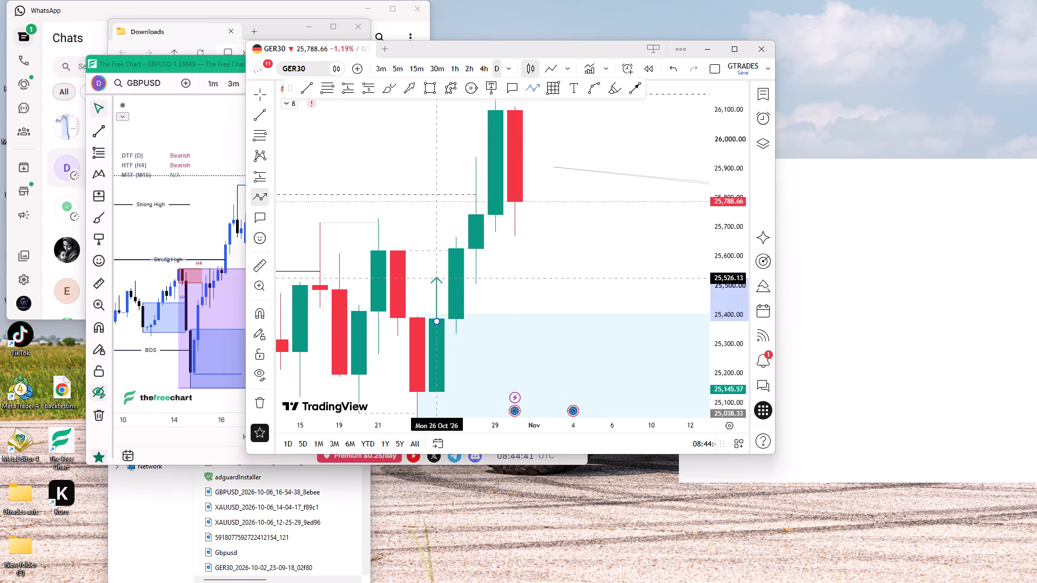
{"action": "left_click", "coordinate": [435, 277]}
{"action": "left_click", "coordinate": [453, 334]}
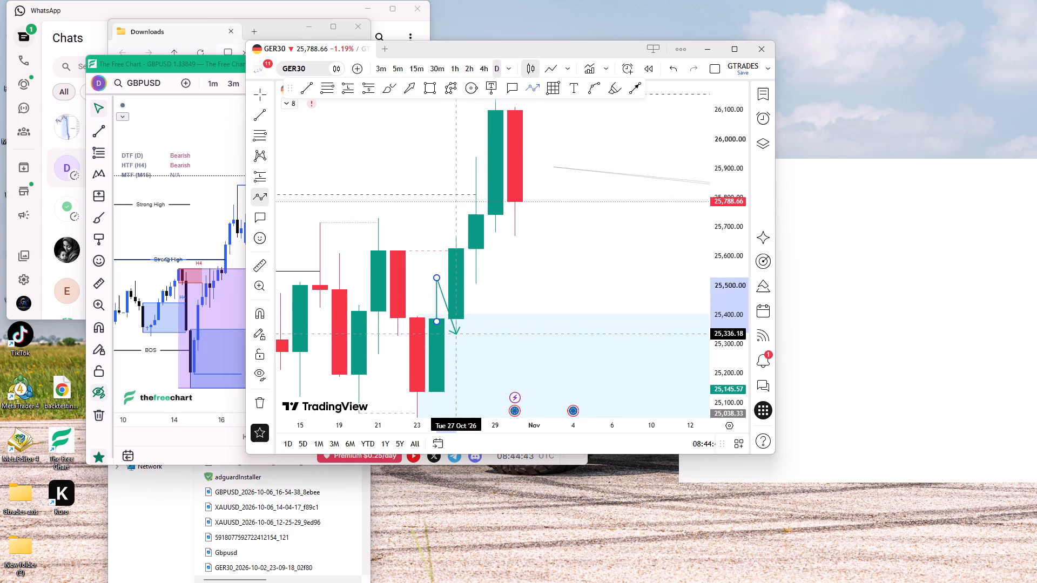
{"action": "left_click", "coordinate": [458, 237]}
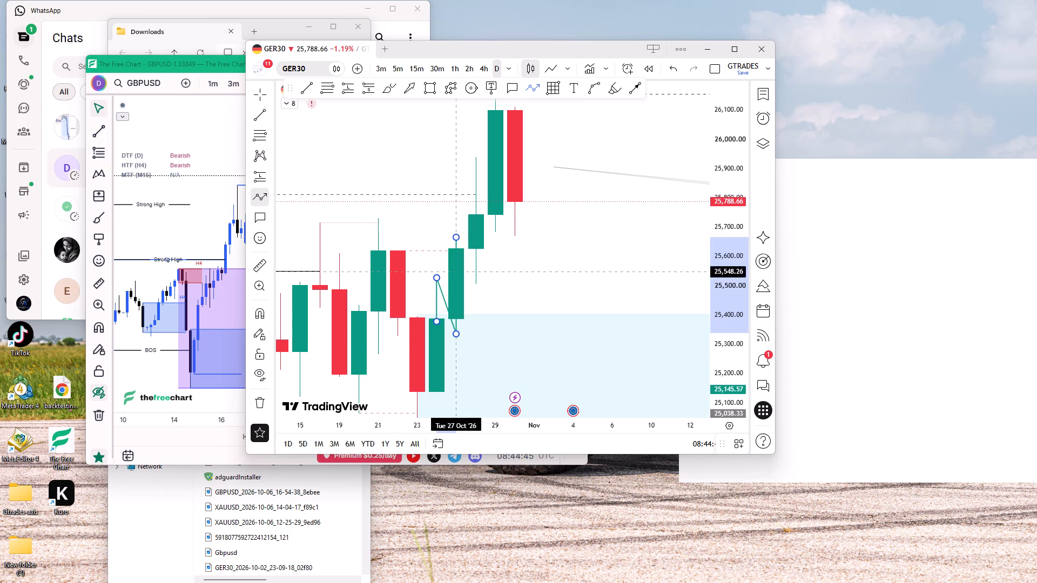
{"action": "left_click", "coordinate": [474, 289]}
{"action": "left_click", "coordinate": [476, 160]}
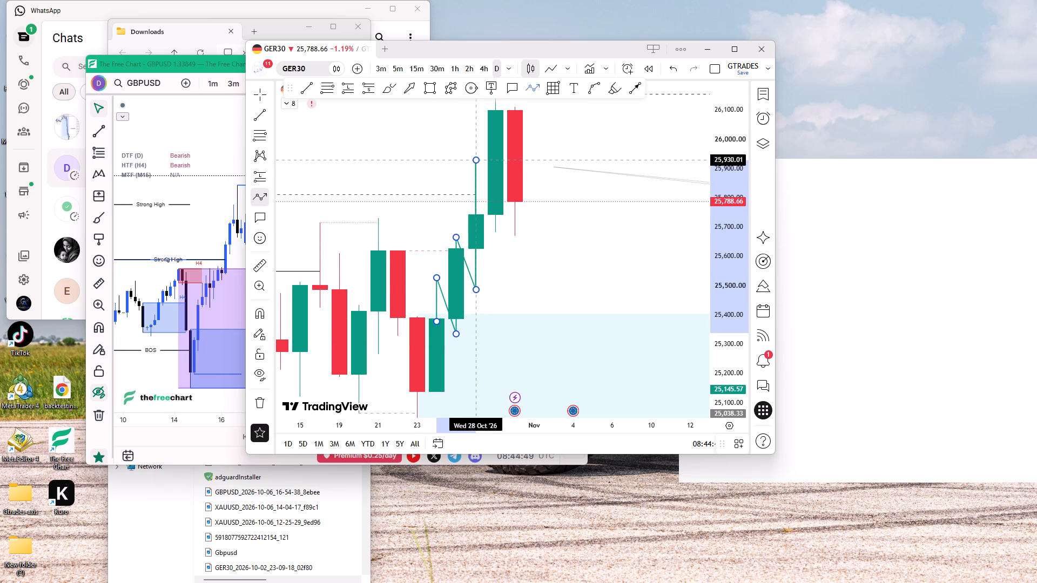
{"action": "left_click", "coordinate": [489, 232]}
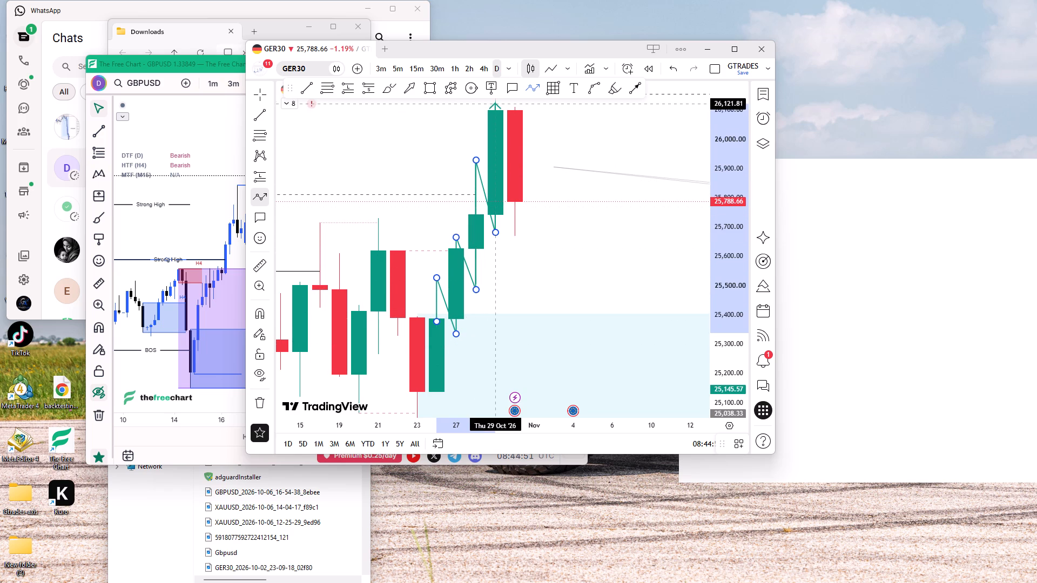
{"action": "double_click", "coordinate": [496, 99]}
{"action": "left_click", "coordinate": [554, 243]}
{"action": "left_click_drag", "start_coordinate": [556, 246], "coordinate": [582, 294]}
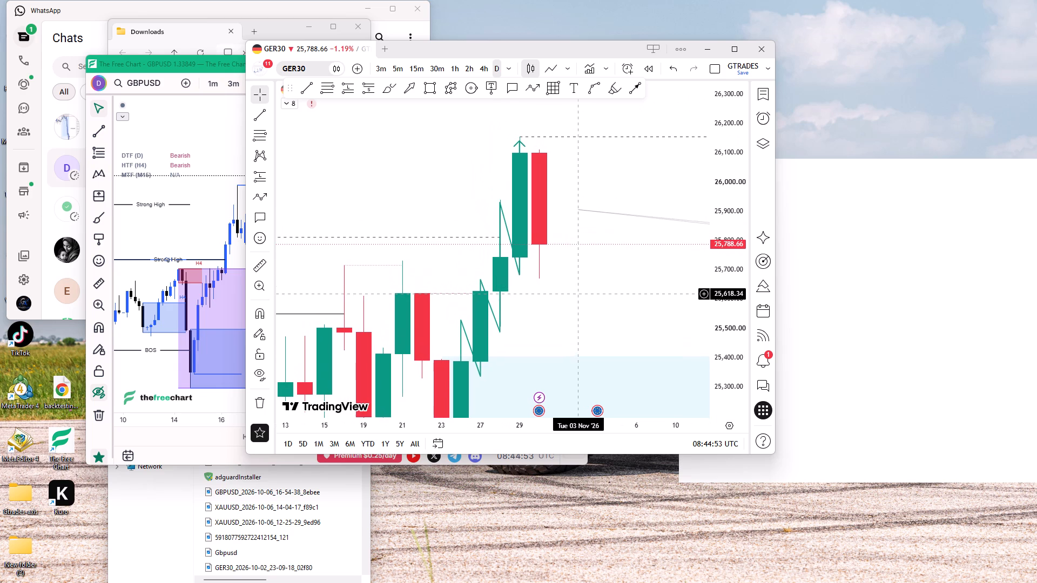
Compare the drawn zigzag path with price displayed as a line and as candles, finishing on the line chart.
{"action": "left_click", "coordinate": [547, 64]}
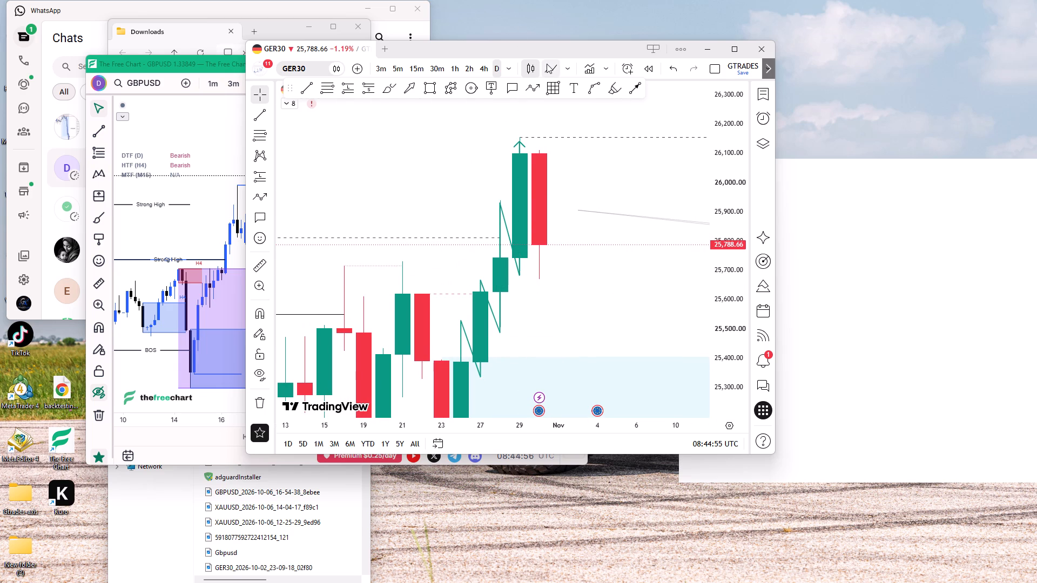
{"action": "left_click_drag", "start_coordinate": [554, 306], "coordinate": [560, 291]}
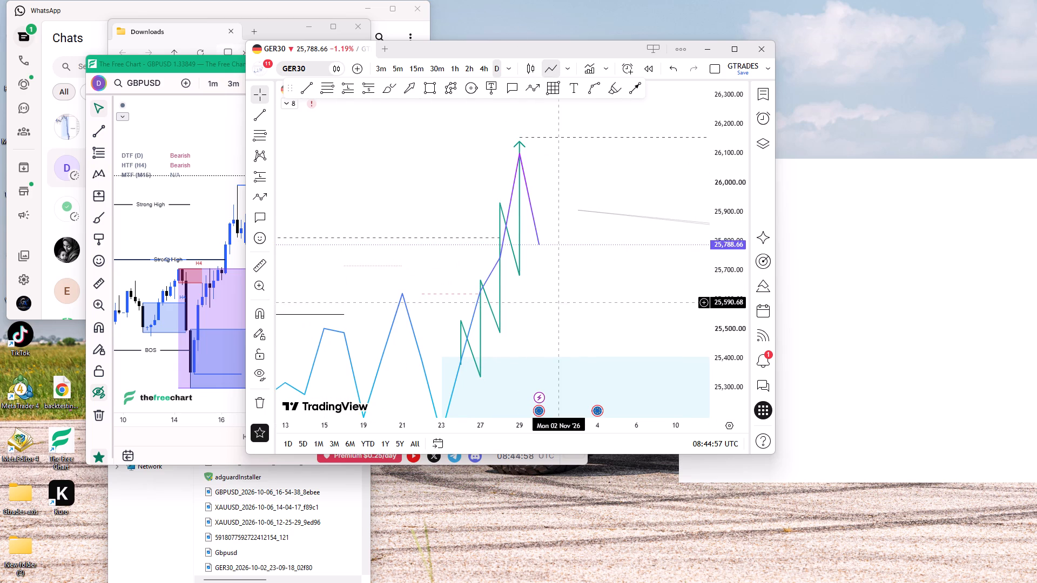
{"action": "left_click_drag", "start_coordinate": [560, 291], "coordinate": [562, 275]}
{"action": "left_click_drag", "start_coordinate": [570, 277], "coordinate": [573, 270]}
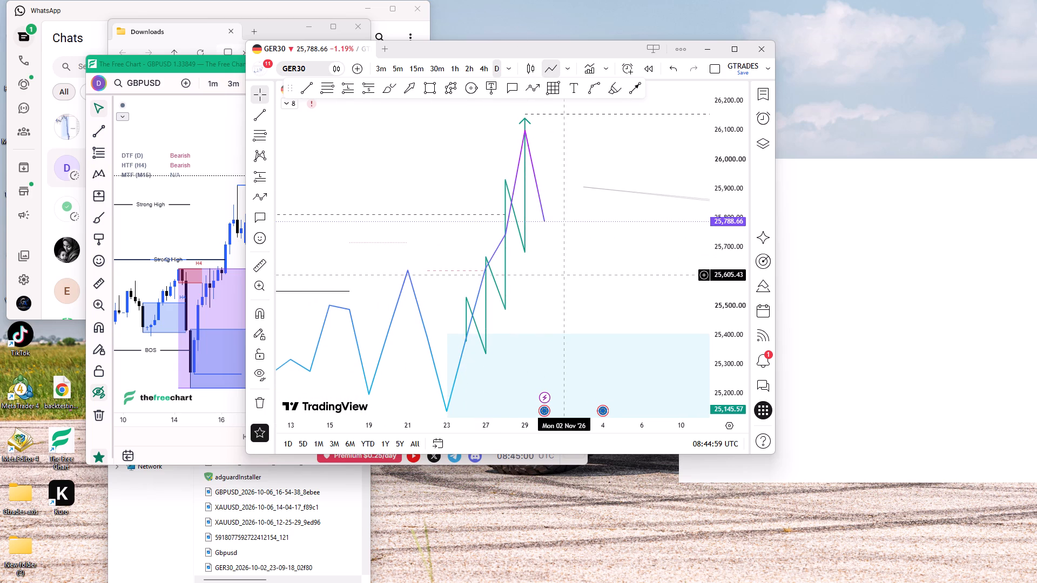
{"action": "left_click_drag", "start_coordinate": [573, 270], "coordinate": [582, 240]}
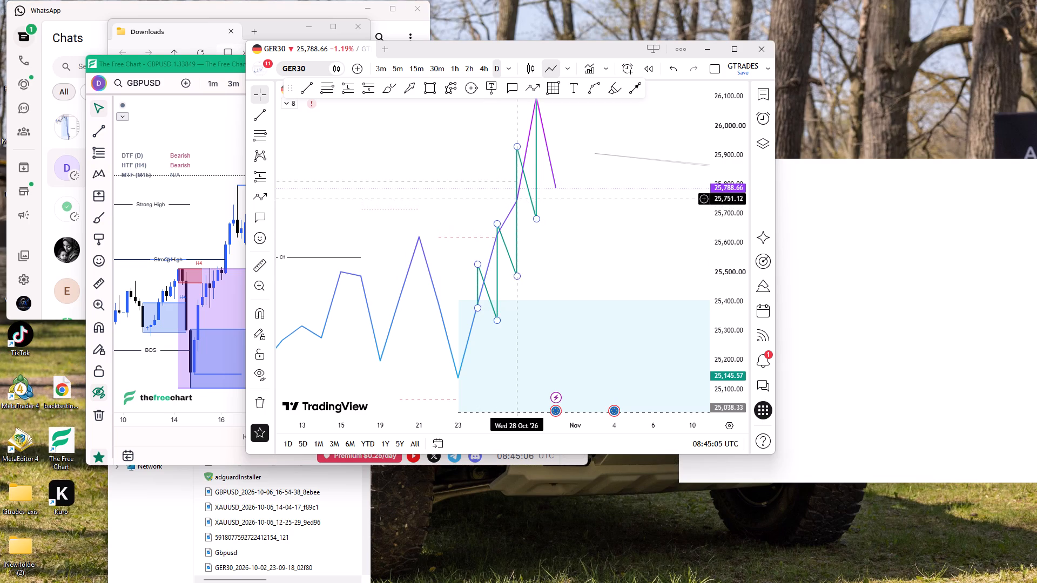
{"action": "left_click", "coordinate": [534, 65]}
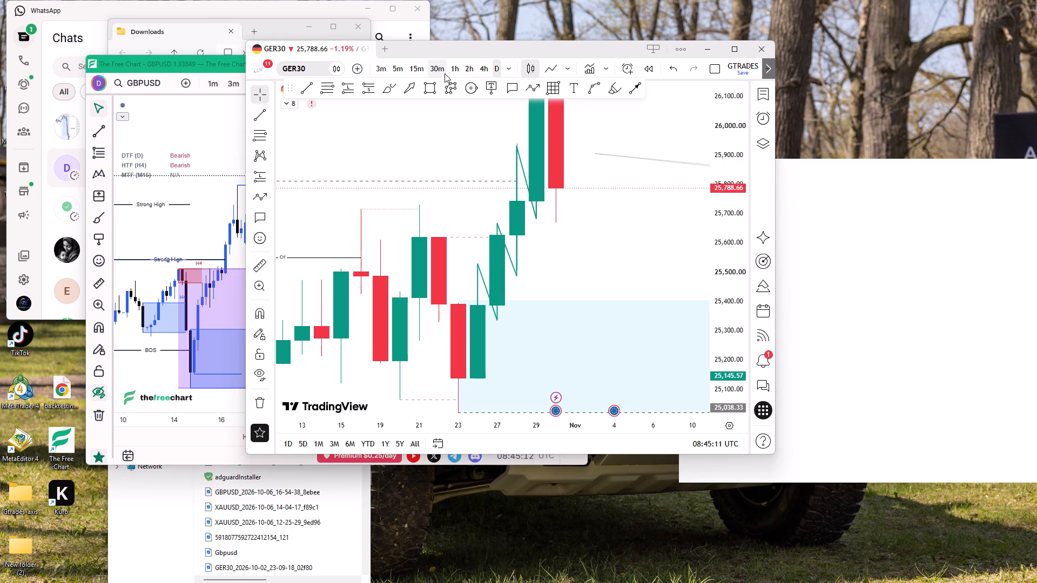
{"action": "left_click", "coordinate": [544, 71]}
{"action": "scroll", "coordinate": [505, 203], "scroll_direction": "up", "scroll_amount": 4}
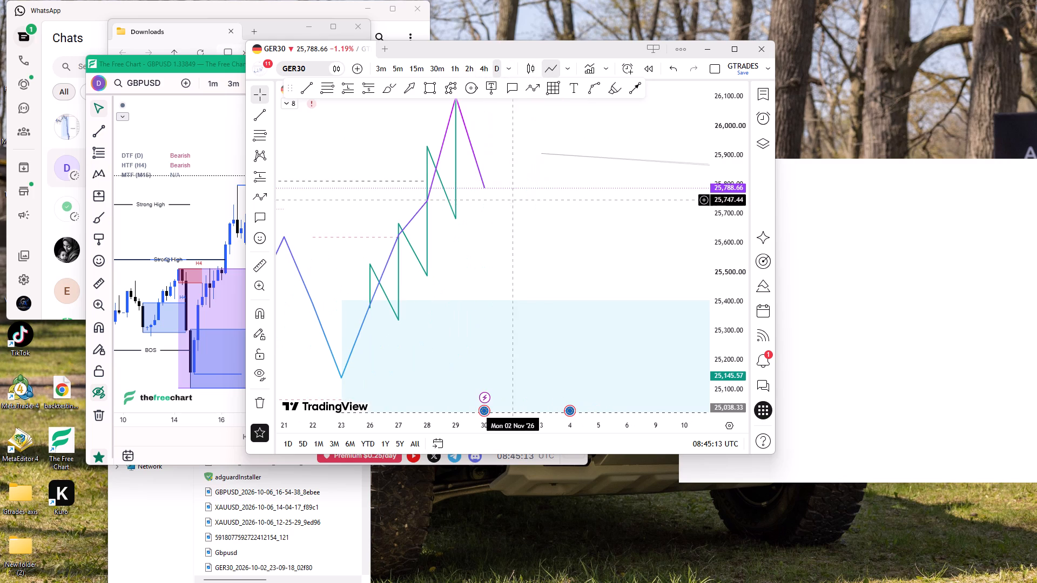
Draw a small rectangle from 28 to 29 October between about 25,764 and 25,727, at the price line's bend.
{"action": "left_click", "coordinate": [425, 88]}
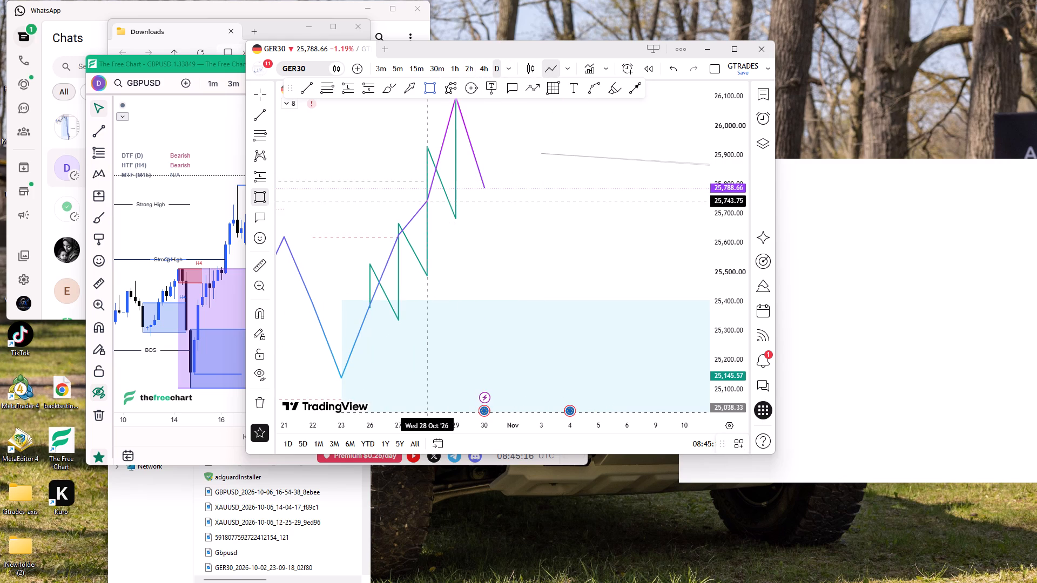
{"action": "left_click", "coordinate": [423, 195]}
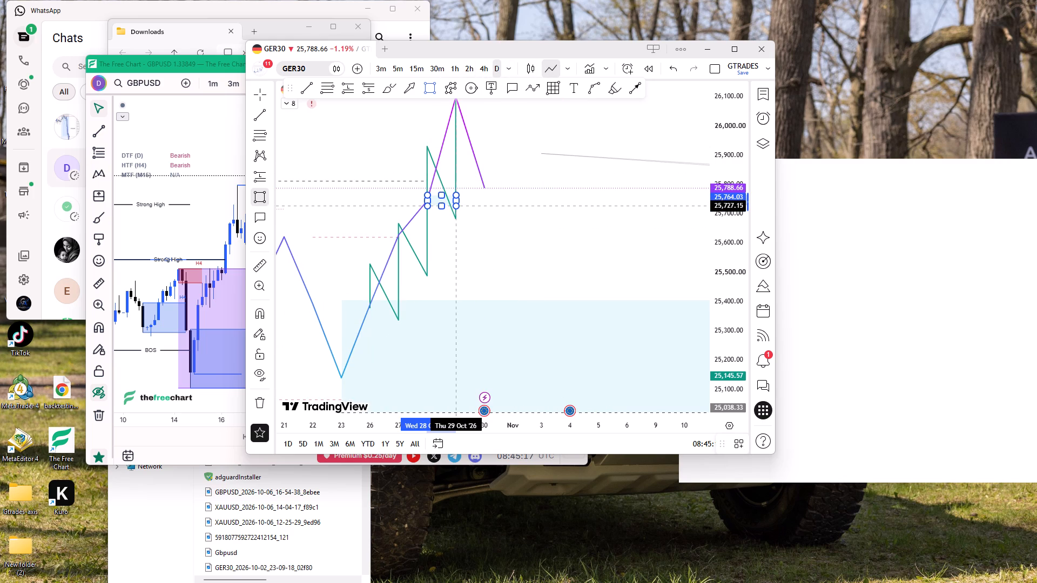
{"action": "left_click", "coordinate": [460, 206]}
{"action": "left_click", "coordinate": [513, 238]}
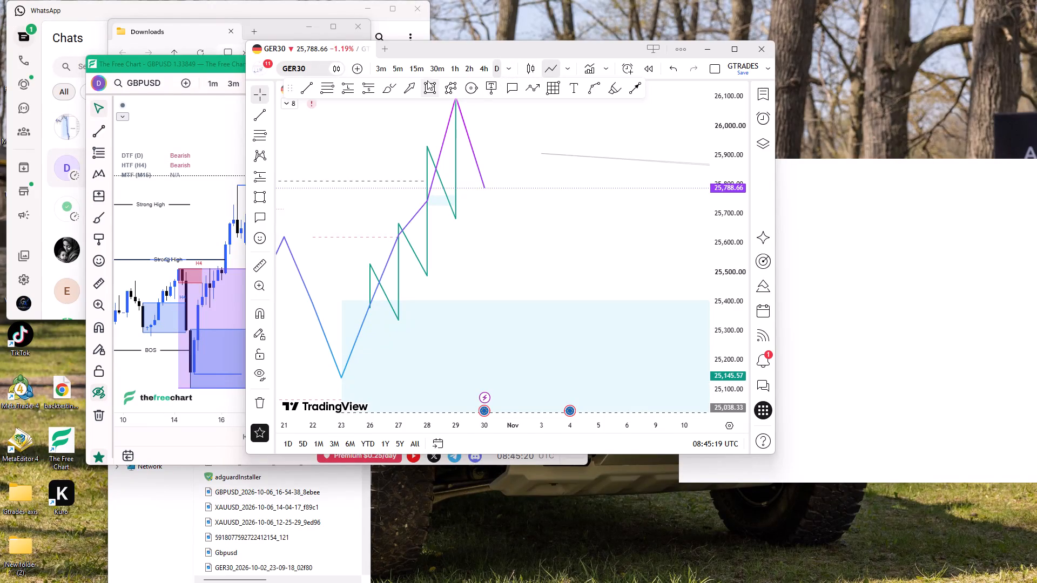
Draw a second thin rectangle from 27 to 29 October between about 25,637 and 25,622.
{"action": "left_click", "coordinate": [425, 88]}
{"action": "left_click", "coordinate": [394, 232]}
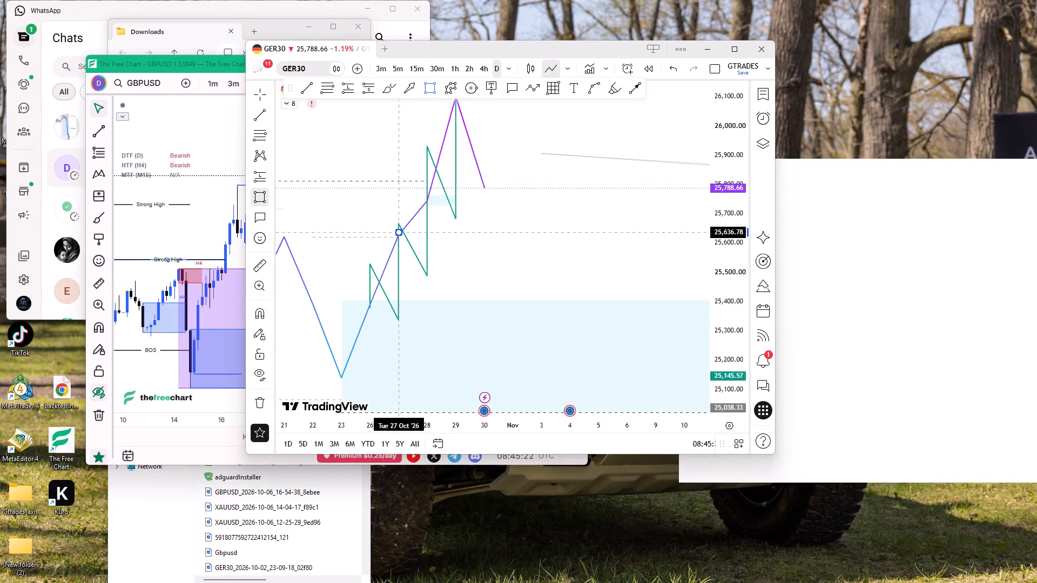
{"action": "left_click", "coordinate": [449, 236]}
{"action": "left_click", "coordinate": [508, 229]}
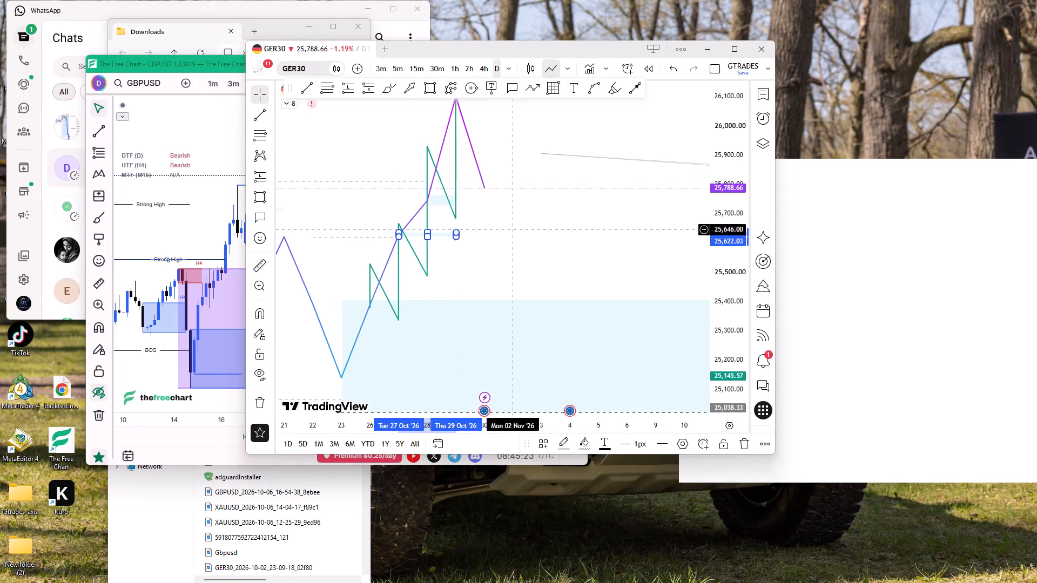
Switch the chart back to candlesticks.
{"action": "left_click_drag", "start_coordinate": [508, 228], "coordinate": [578, 225]}
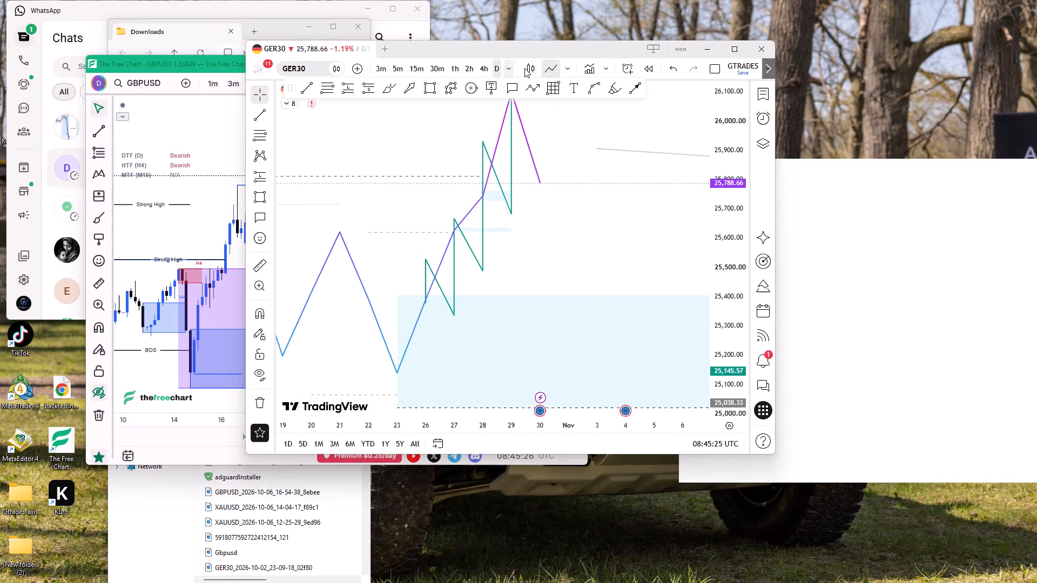
{"action": "left_click", "coordinate": [533, 70]}
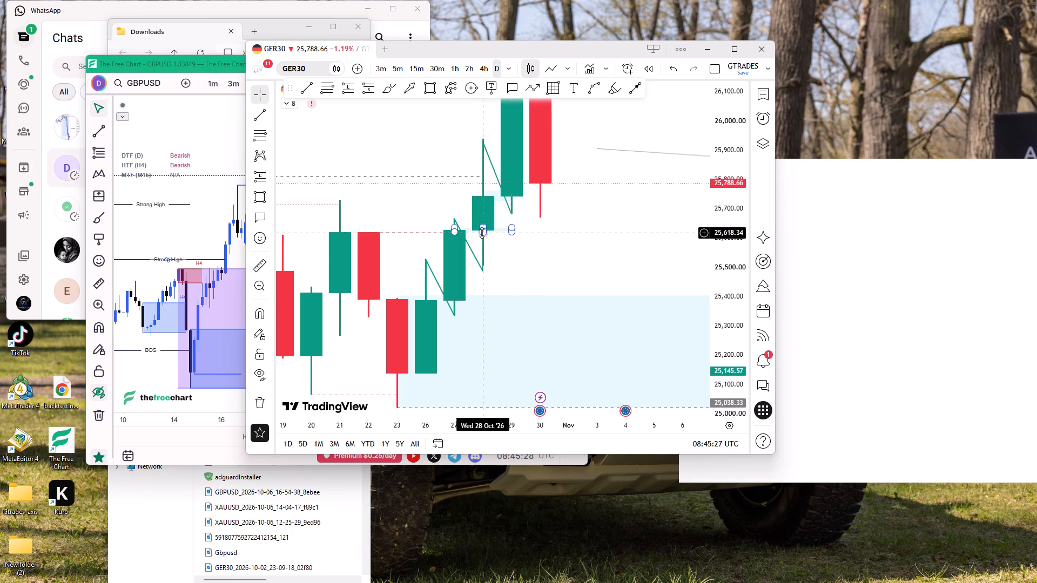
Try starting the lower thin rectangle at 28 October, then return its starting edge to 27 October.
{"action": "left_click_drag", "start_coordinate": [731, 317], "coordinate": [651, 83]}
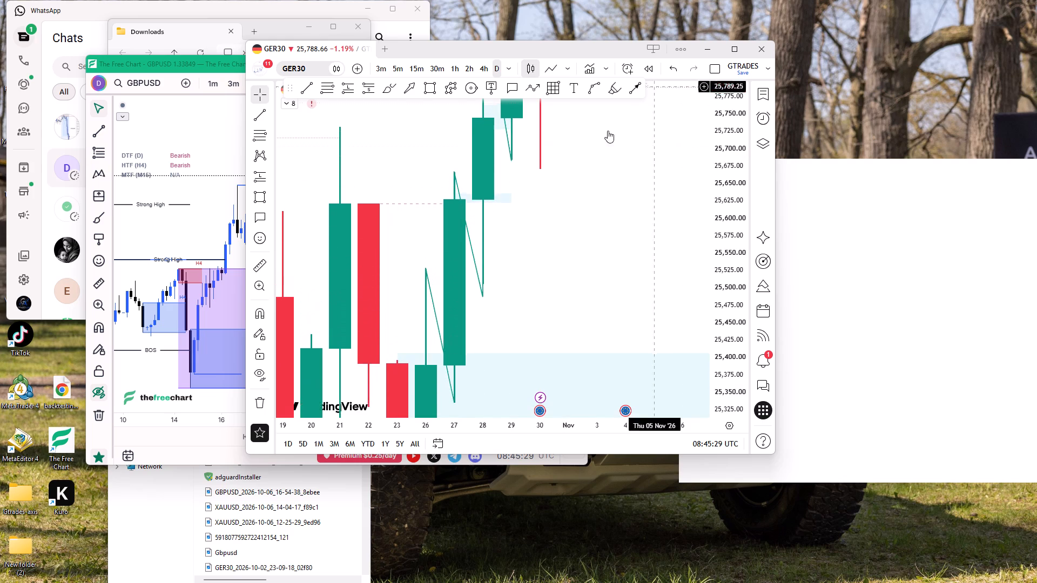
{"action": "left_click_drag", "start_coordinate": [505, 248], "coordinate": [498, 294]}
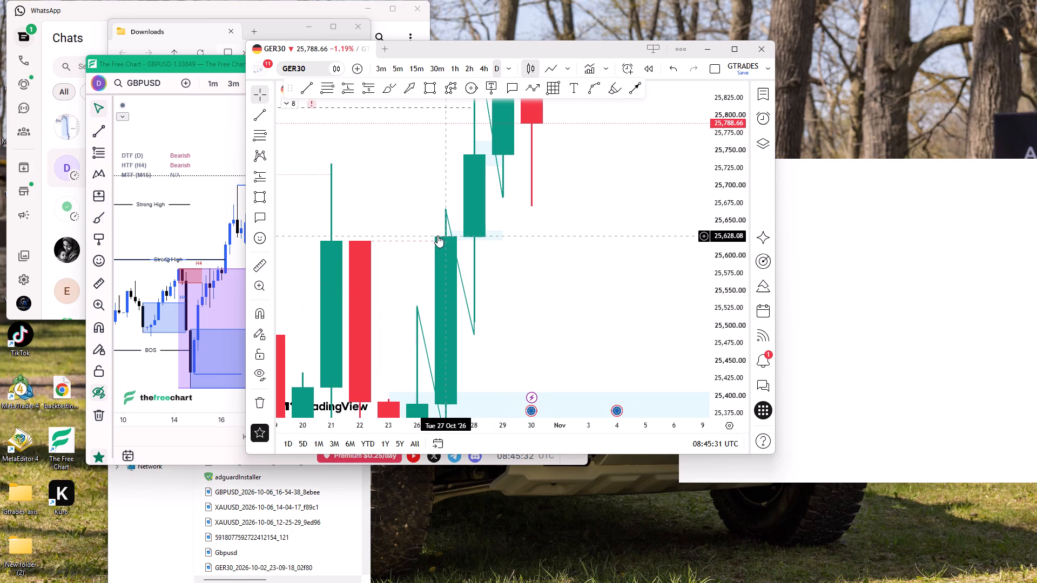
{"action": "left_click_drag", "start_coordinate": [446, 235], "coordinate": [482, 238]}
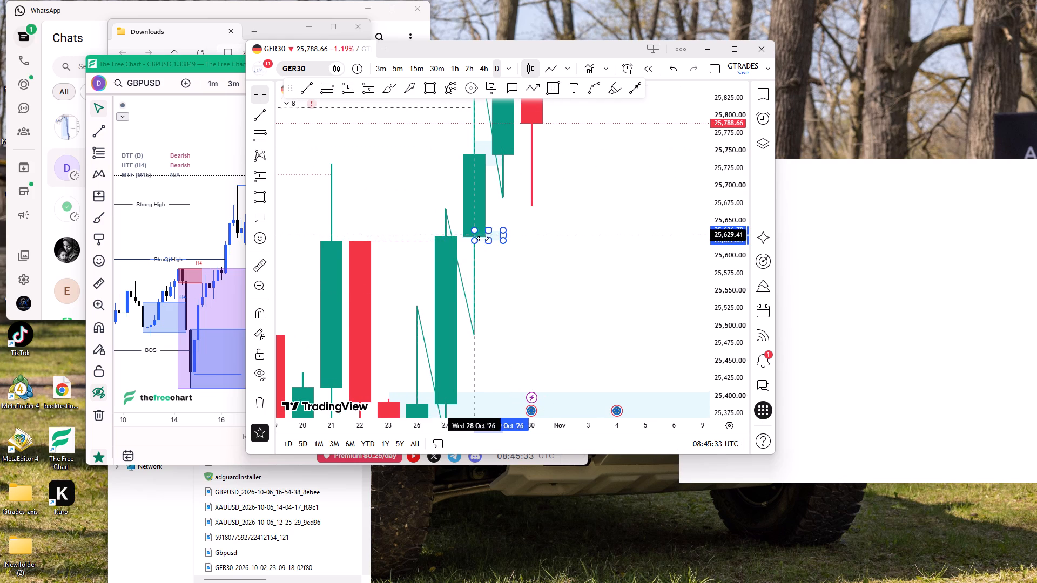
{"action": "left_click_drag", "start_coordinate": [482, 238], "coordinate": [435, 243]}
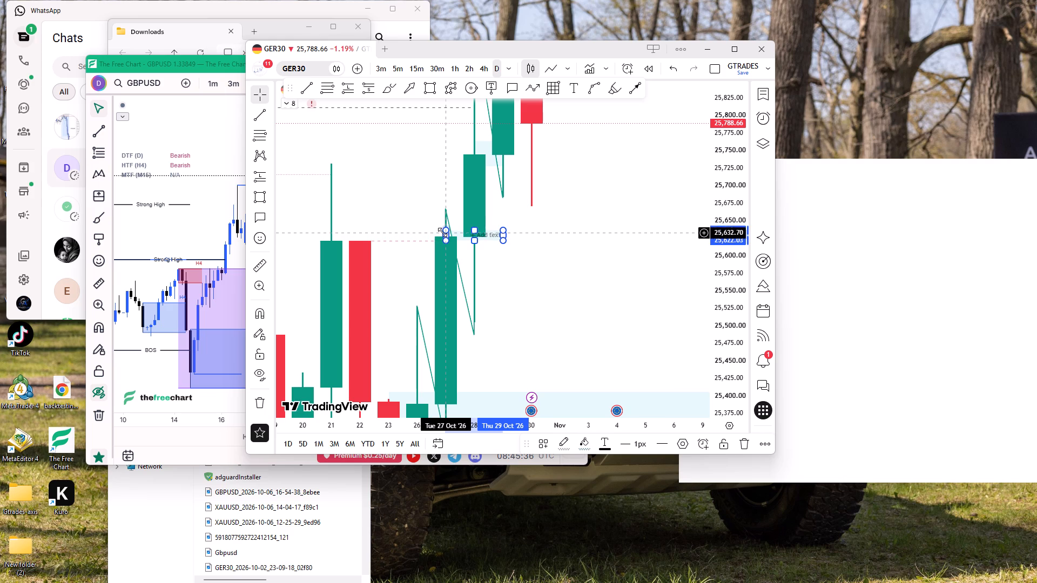
Stretch the thin 27 to 29 October rectangle vertically so it spans from about 25,669 down to about 25,505.
{"action": "left_click_drag", "start_coordinate": [445, 228], "coordinate": [446, 207]}
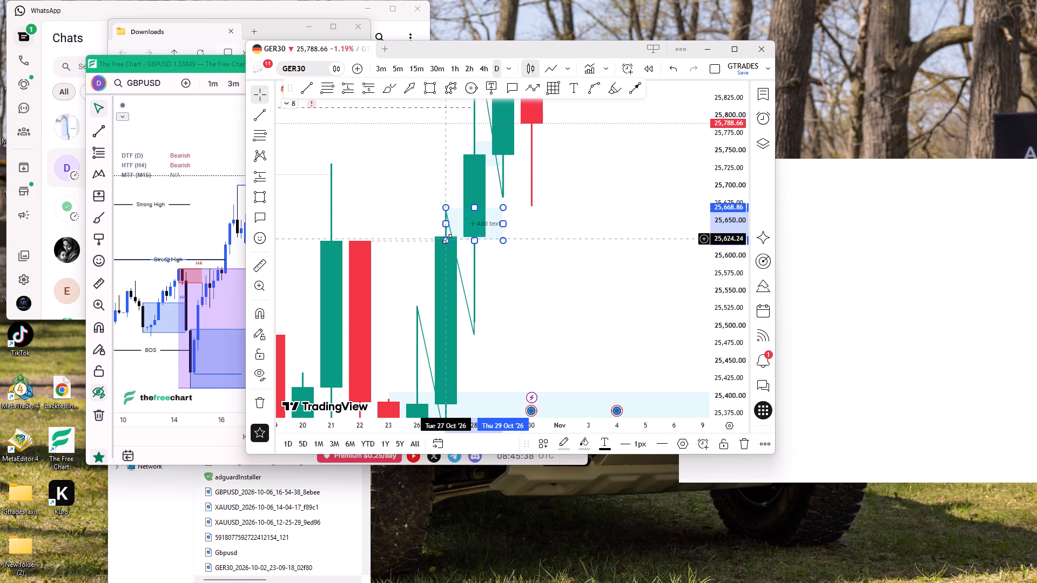
{"action": "left_click_drag", "start_coordinate": [447, 239], "coordinate": [477, 330]}
{"action": "left_click_drag", "start_coordinate": [475, 266], "coordinate": [449, 260]}
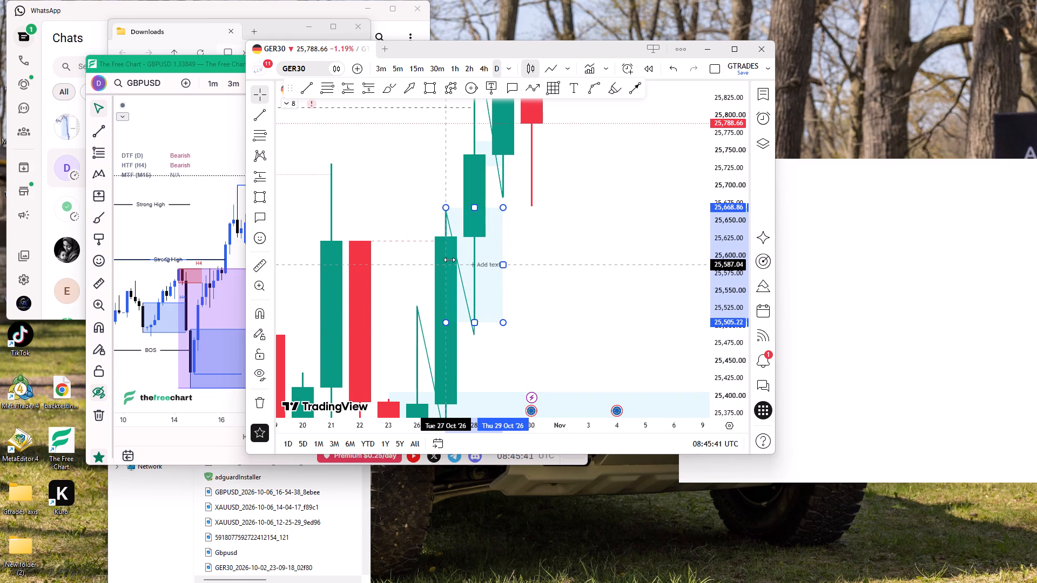
{"action": "left_click_drag", "start_coordinate": [449, 260], "coordinate": [449, 259]}
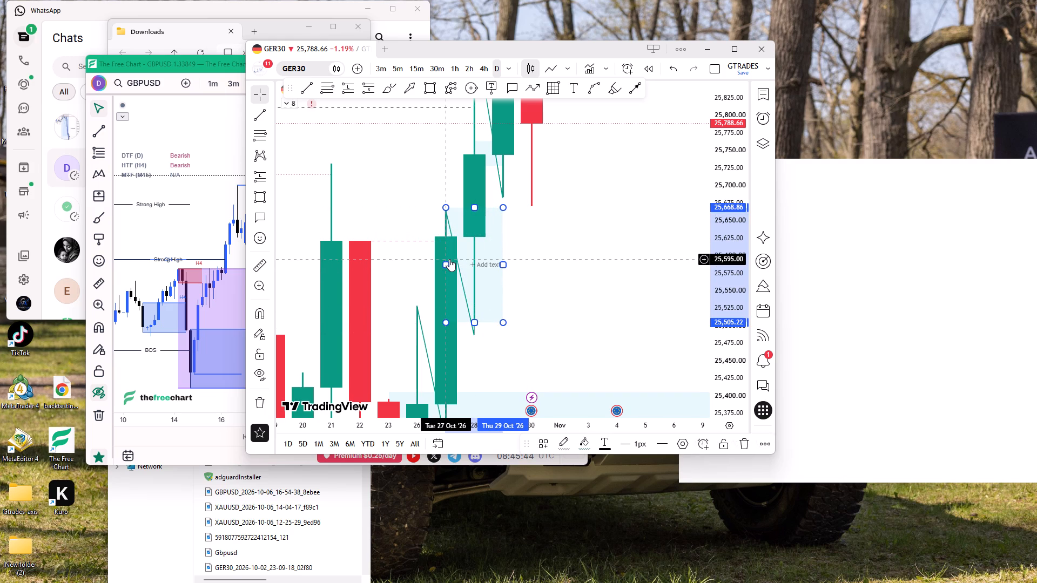
Change the line colour of the green zigzag price path over the late-October candles to black.
{"action": "left_click_drag", "start_coordinate": [723, 155], "coordinate": [714, 200]}
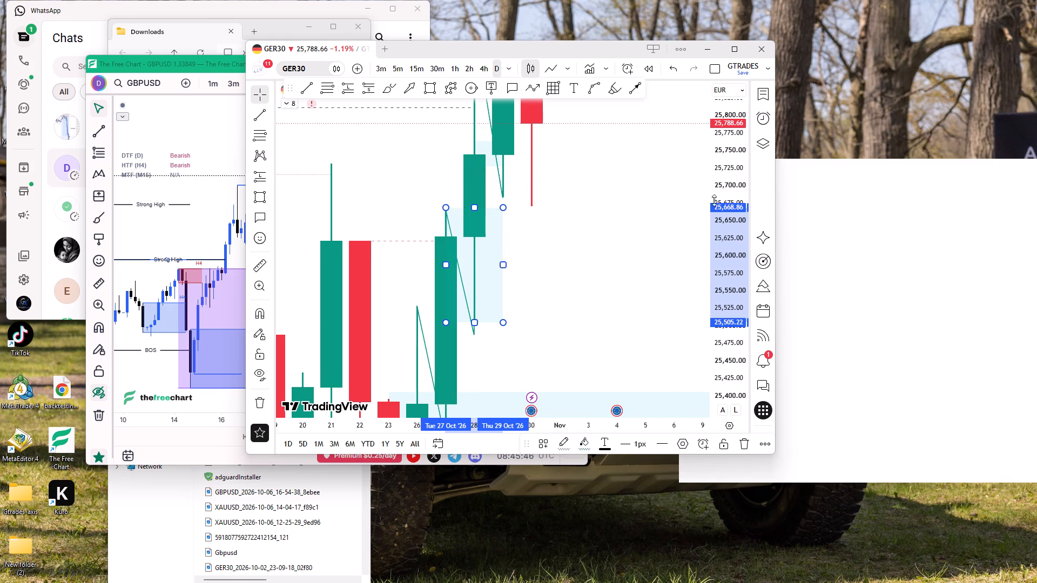
{"action": "left_click_drag", "start_coordinate": [714, 200], "coordinate": [666, 299]}
{"action": "left_click_drag", "start_coordinate": [570, 264], "coordinate": [527, 261]}
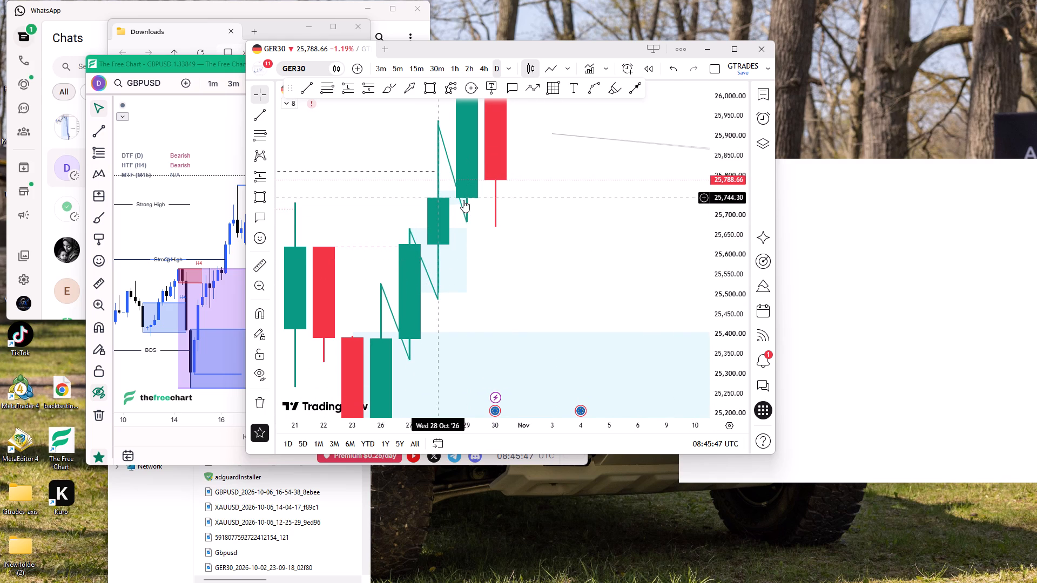
{"action": "scroll", "coordinate": [464, 223], "scroll_direction": "down", "scroll_amount": 8}
{"action": "left_click_drag", "start_coordinate": [624, 265], "coordinate": [533, 234]}
{"action": "left_click", "coordinate": [533, 234]}
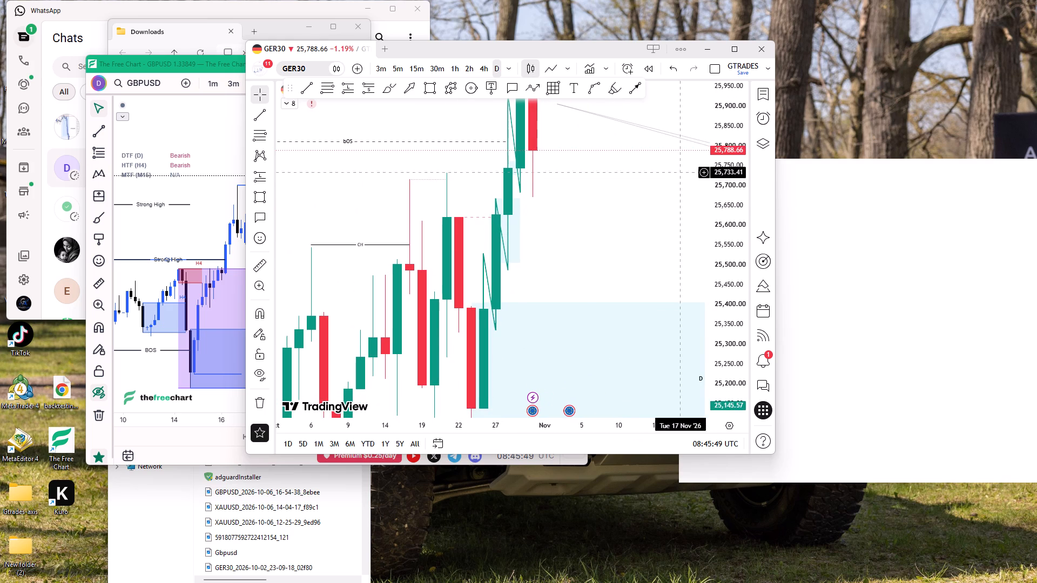
{"action": "left_click_drag", "start_coordinate": [711, 144], "coordinate": [684, 313]}
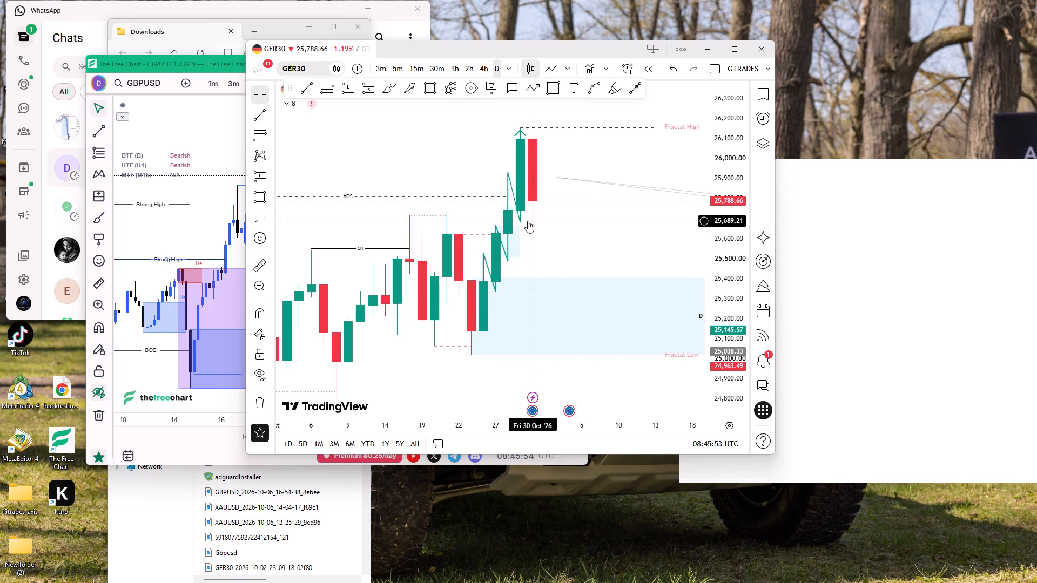
{"action": "left_click", "coordinate": [508, 181]}
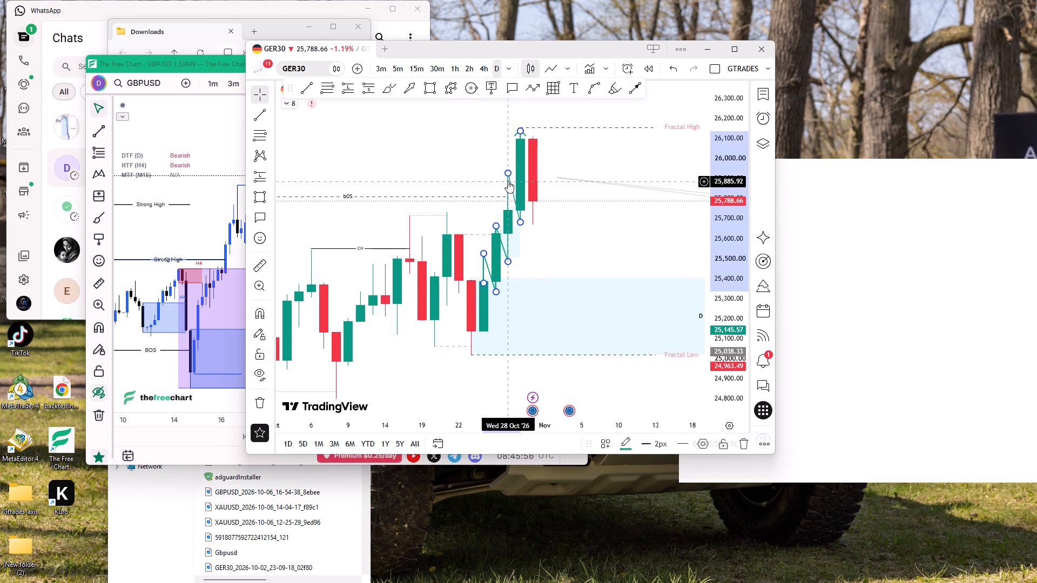
{"action": "left_click", "coordinate": [549, 232]}
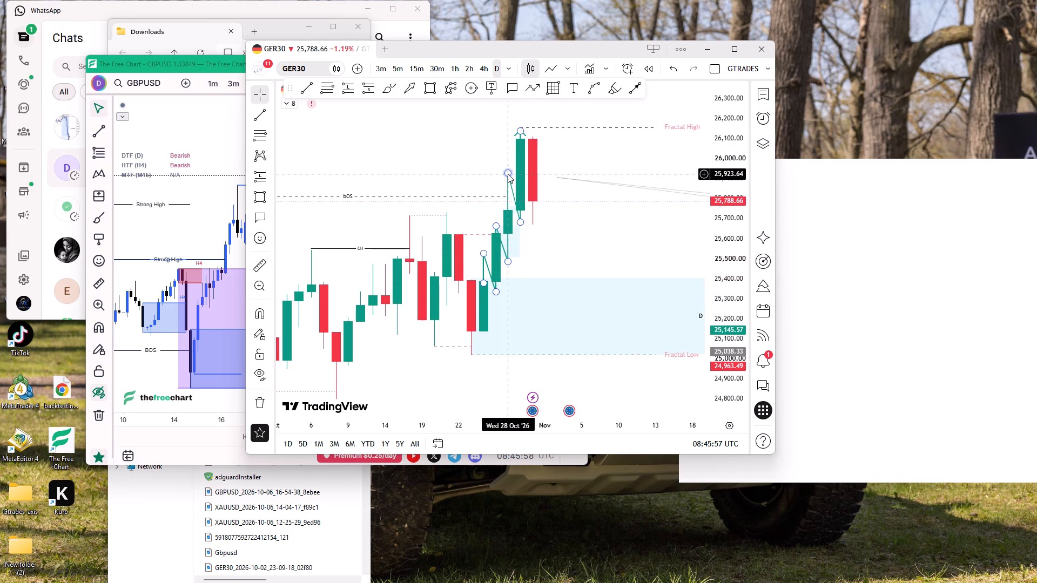
{"action": "left_click", "coordinate": [508, 174]}
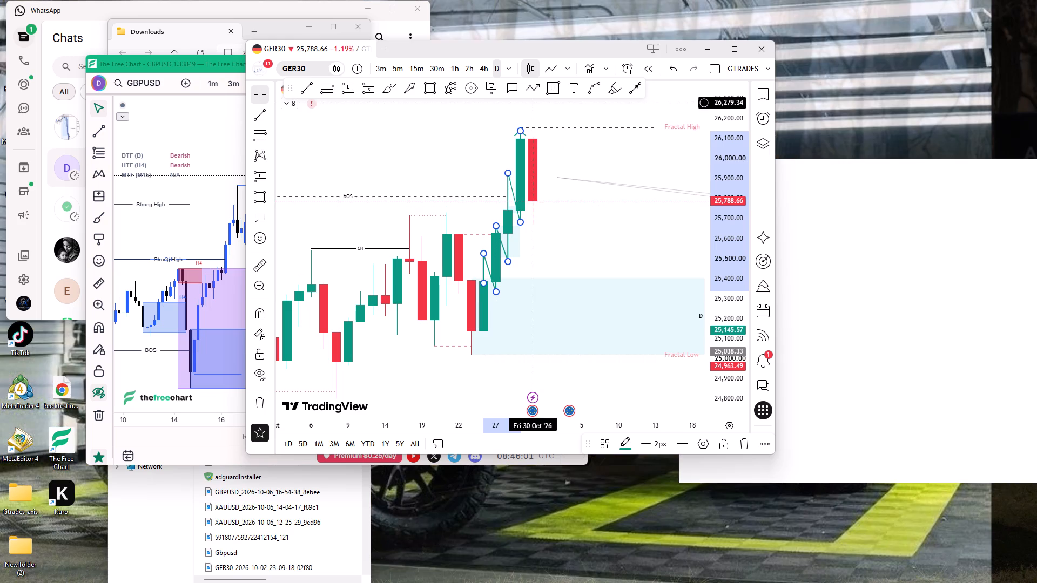
{"action": "left_click", "coordinate": [631, 444]}
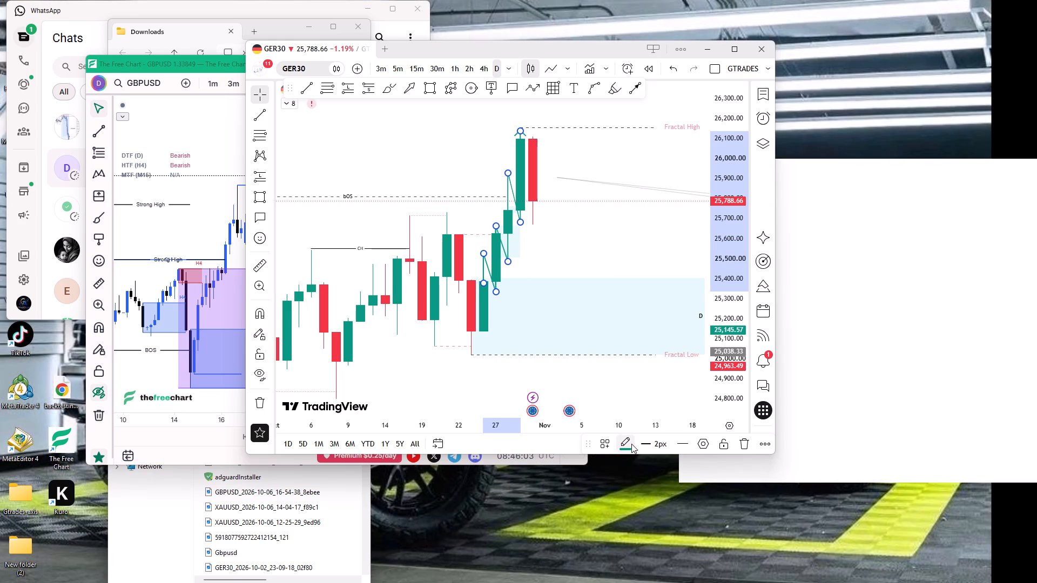
{"action": "left_click", "coordinate": [729, 295]}
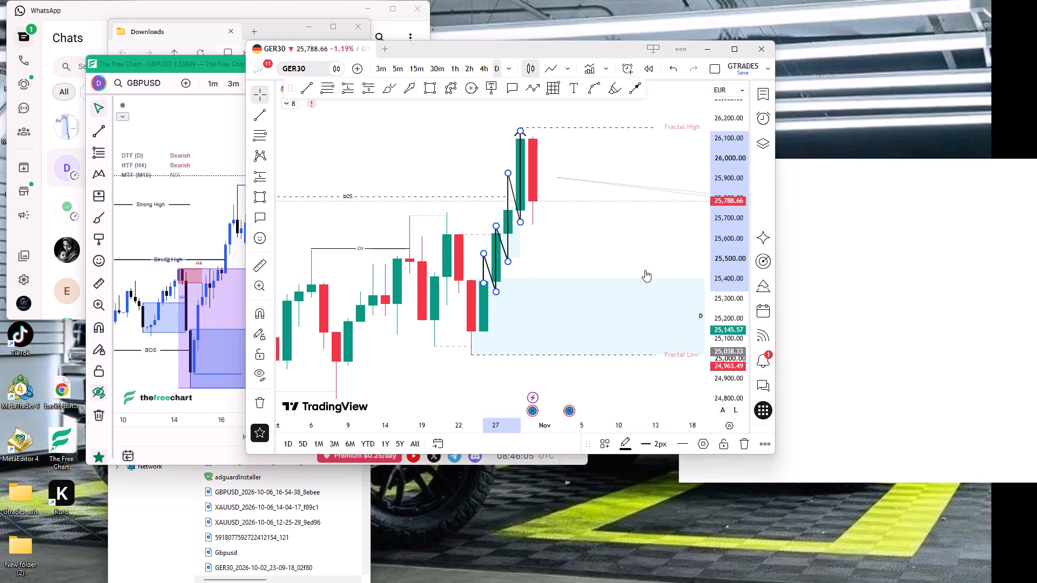
{"action": "left_click", "coordinate": [622, 252]}
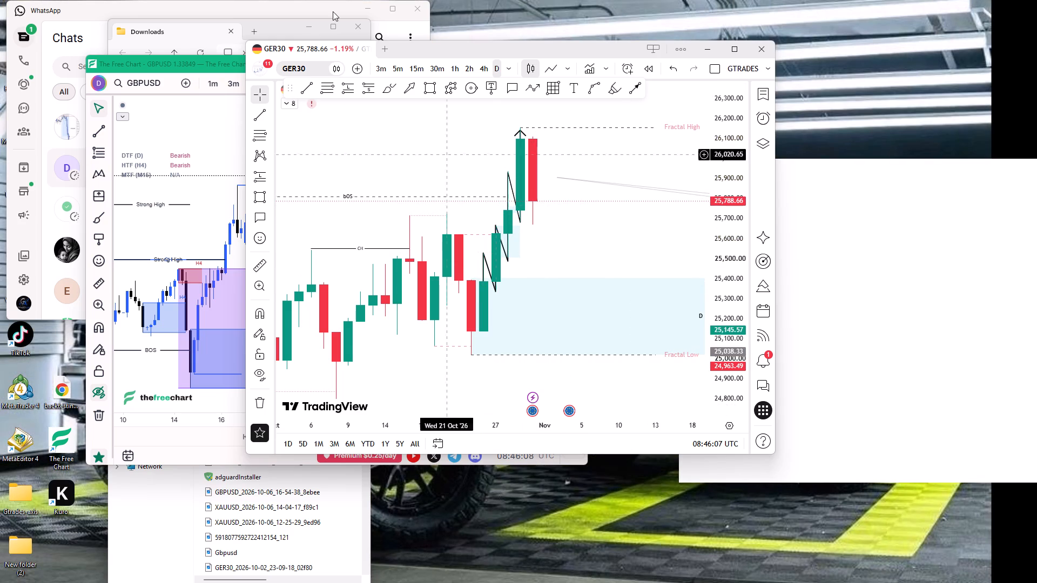
Review the marked-up daily chart, check how the drawings appear on the 4-hour chart, and return to the daily chart.
{"action": "left_click_drag", "start_coordinate": [576, 238], "coordinate": [500, 248]}
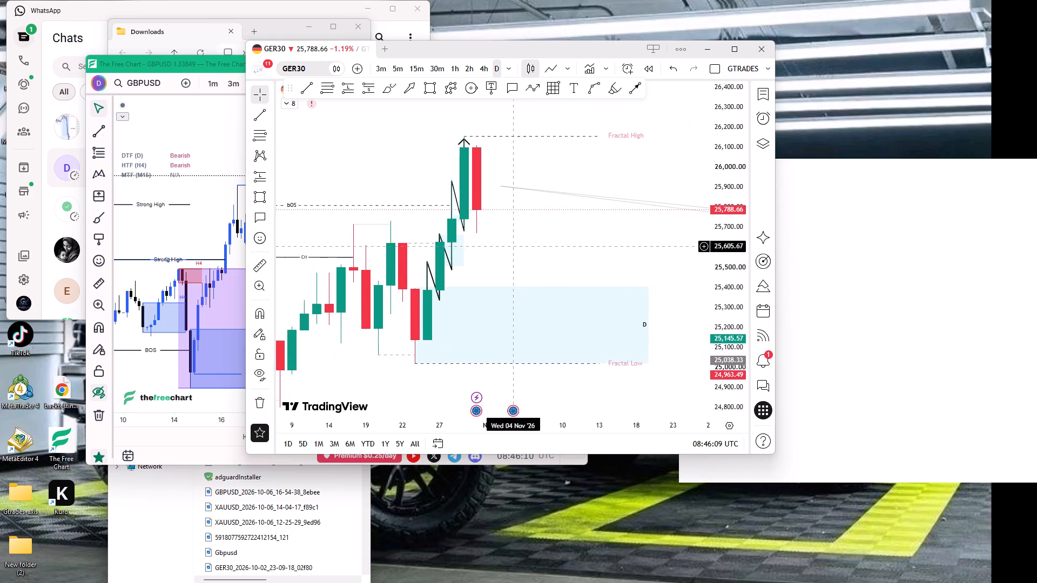
{"action": "left_click_drag", "start_coordinate": [500, 248], "coordinate": [433, 249]}
{"action": "scroll", "coordinate": [523, 241], "scroll_direction": "down", "scroll_amount": 2}
{"action": "left_click_drag", "start_coordinate": [511, 250], "coordinate": [454, 238]}
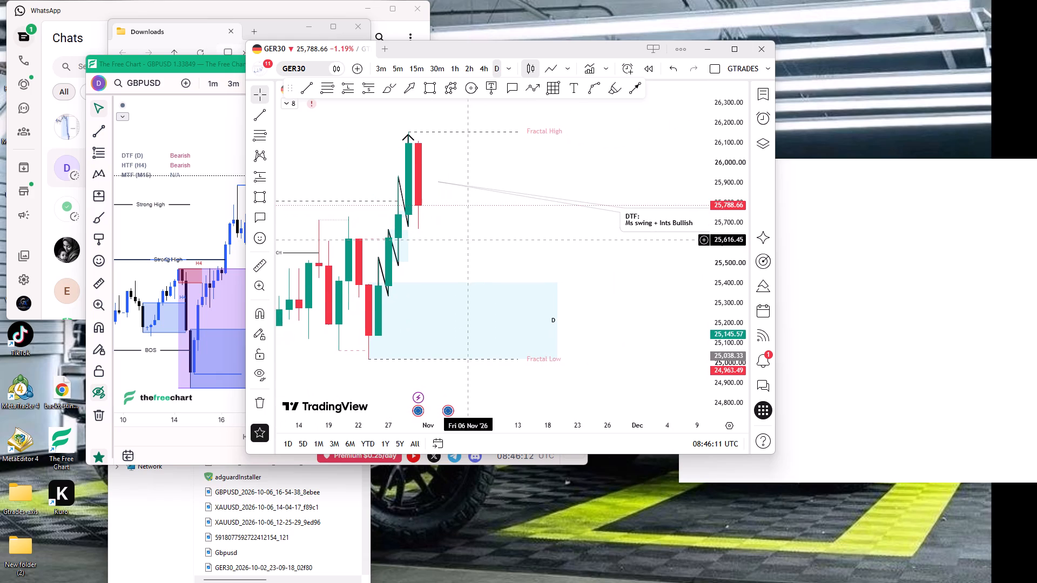
{"action": "left_click_drag", "start_coordinate": [454, 238], "coordinate": [453, 238]}
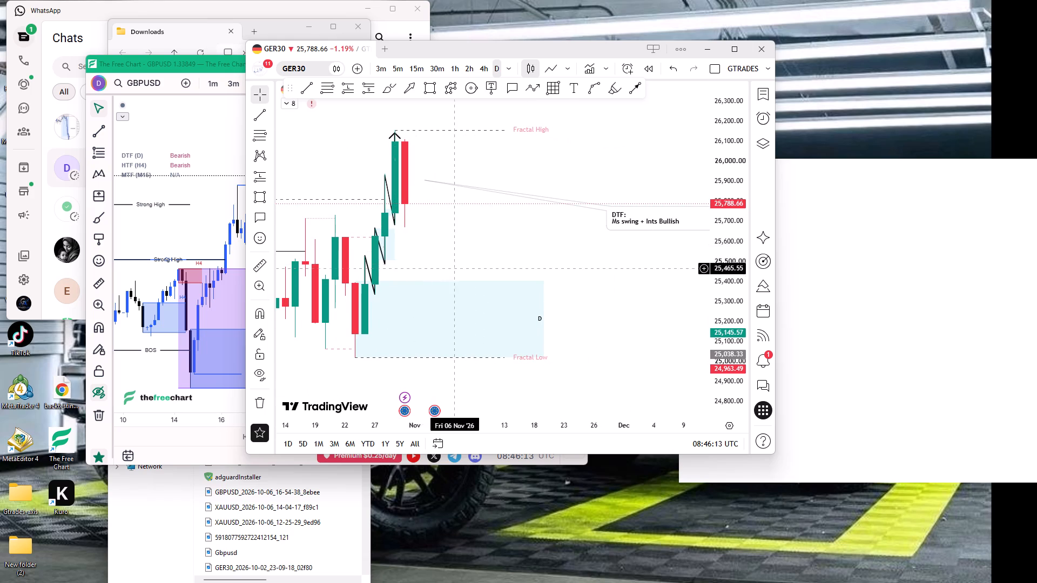
{"action": "scroll", "coordinate": [441, 246], "scroll_direction": "down", "scroll_amount": 2}
{"action": "left_click_drag", "start_coordinate": [517, 249], "coordinate": [572, 256]}
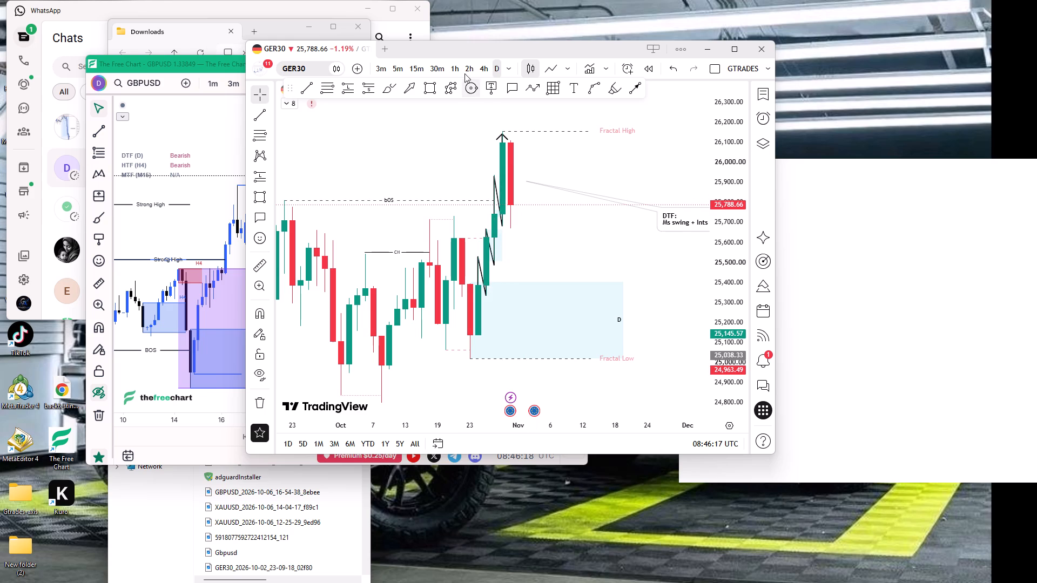
{"action": "left_click", "coordinate": [485, 65]}
{"action": "scroll", "coordinate": [467, 187], "scroll_direction": "down", "scroll_amount": 4}
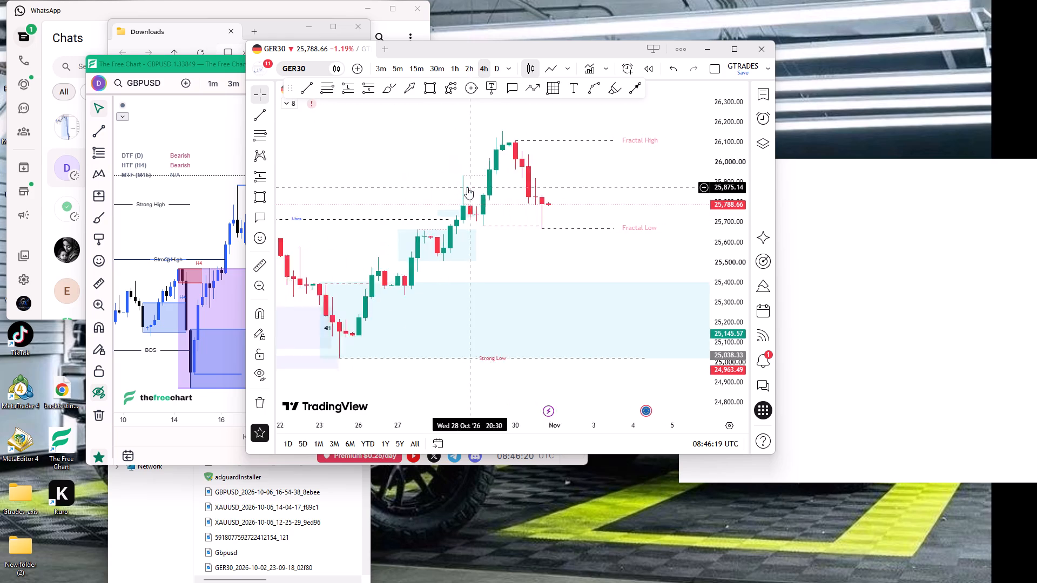
{"action": "scroll", "coordinate": [467, 187], "scroll_direction": "down", "scroll_amount": 2}
{"action": "left_click", "coordinate": [499, 72]}
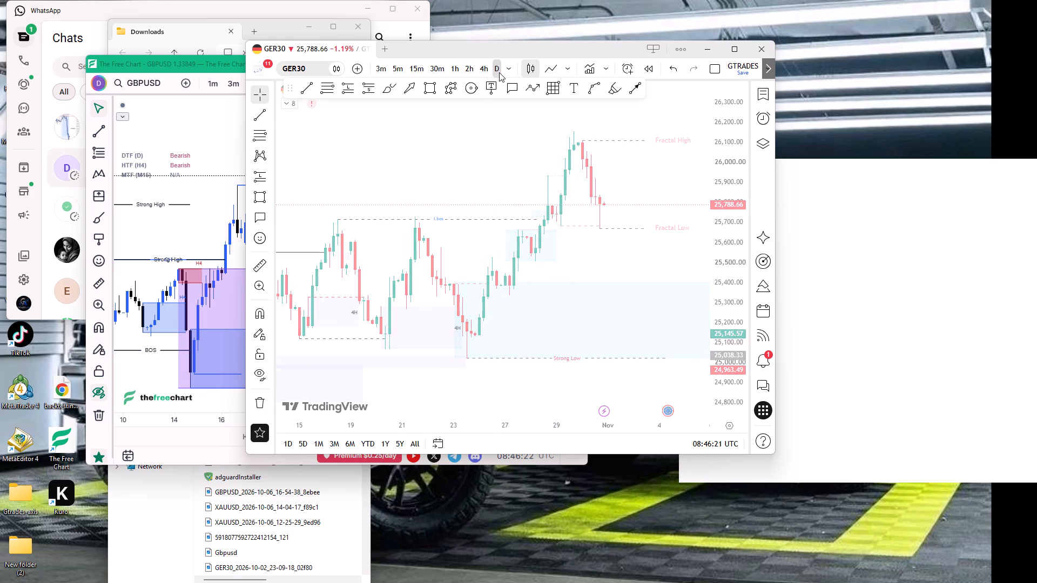
Set the black zigzag price path's visibility to all intervals.
{"action": "left_click_drag", "start_coordinate": [609, 253], "coordinate": [551, 249]}
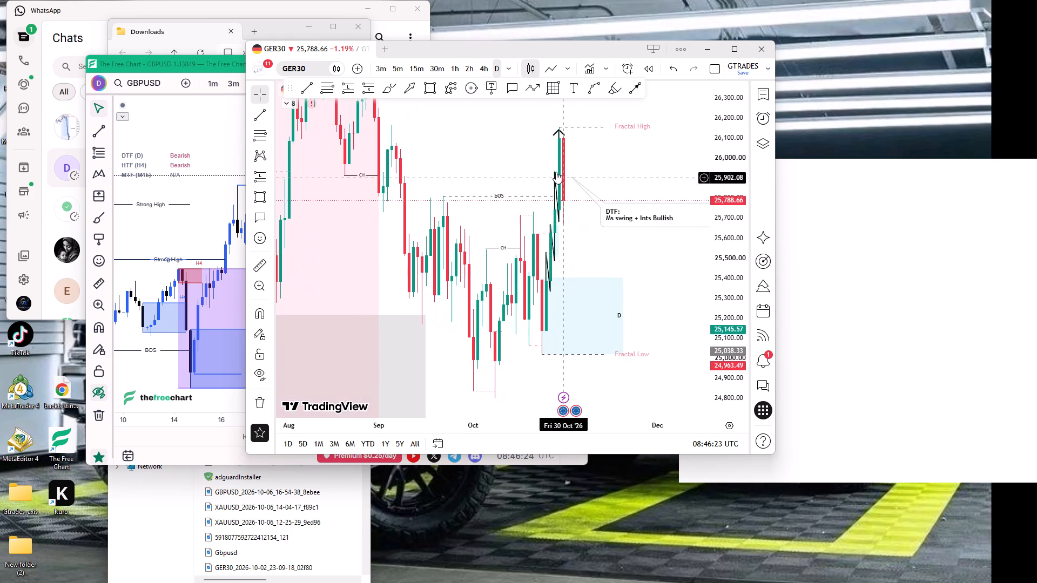
{"action": "left_click", "coordinate": [558, 132]}
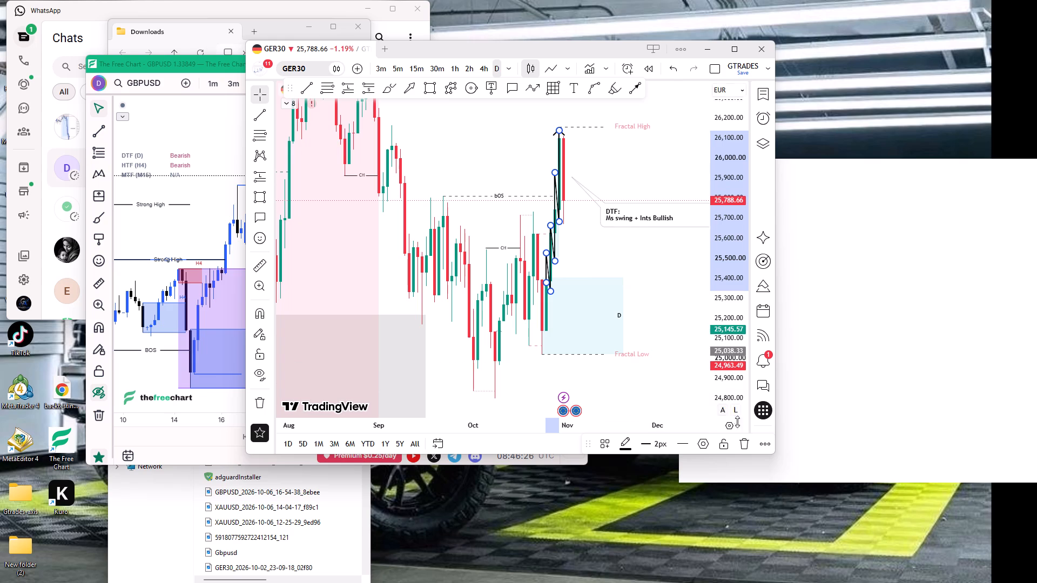
{"action": "left_click", "coordinate": [758, 438]}
{"action": "left_click", "coordinate": [720, 369]}
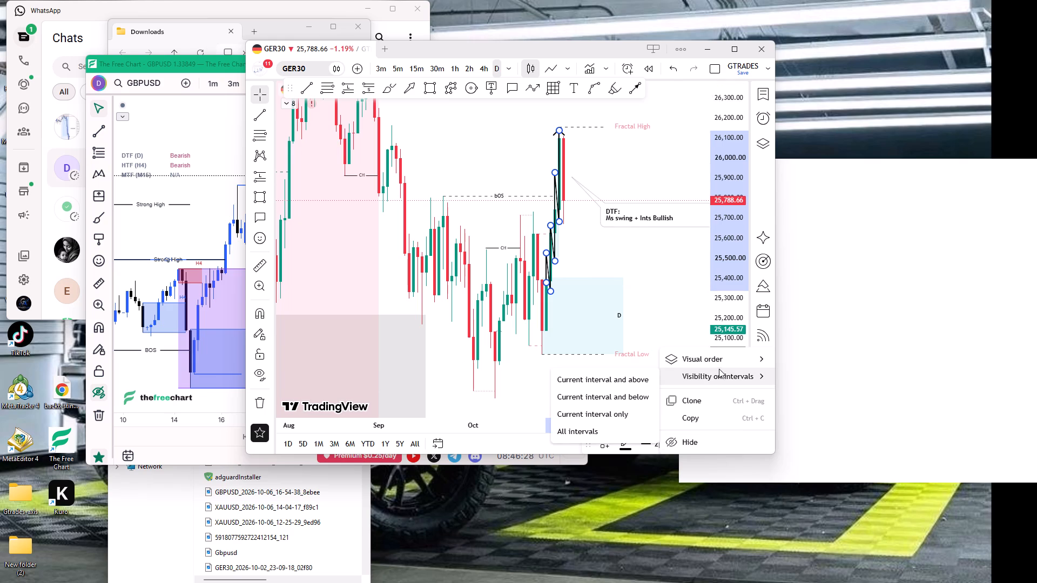
{"action": "left_click", "coordinate": [591, 429]}
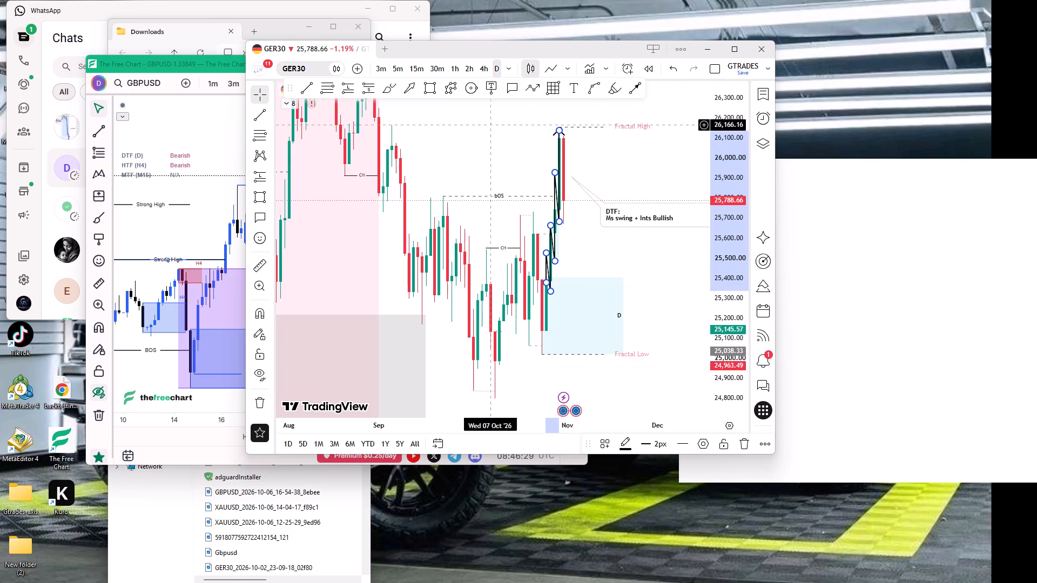
Switch to the 4-hour chart and inspect the zigzag price path against the candles from 26 to 29 October.
{"action": "left_click", "coordinate": [482, 71]}
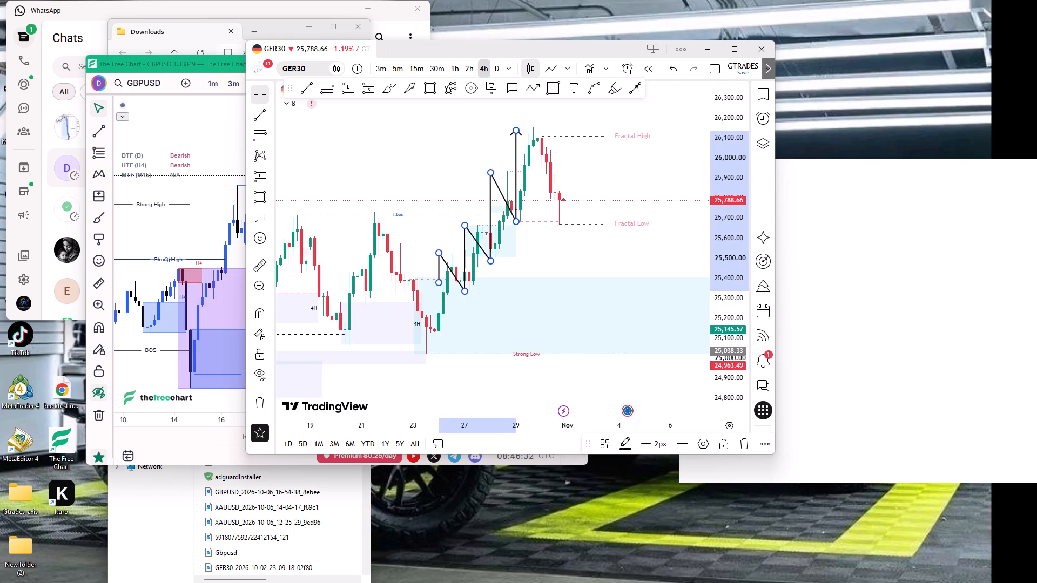
{"action": "scroll", "coordinate": [535, 246], "scroll_direction": "up", "scroll_amount": 4}
{"action": "left_click_drag", "start_coordinate": [534, 175], "coordinate": [656, 208]}
{"action": "scroll", "coordinate": [546, 229], "scroll_direction": "up", "scroll_amount": 4}
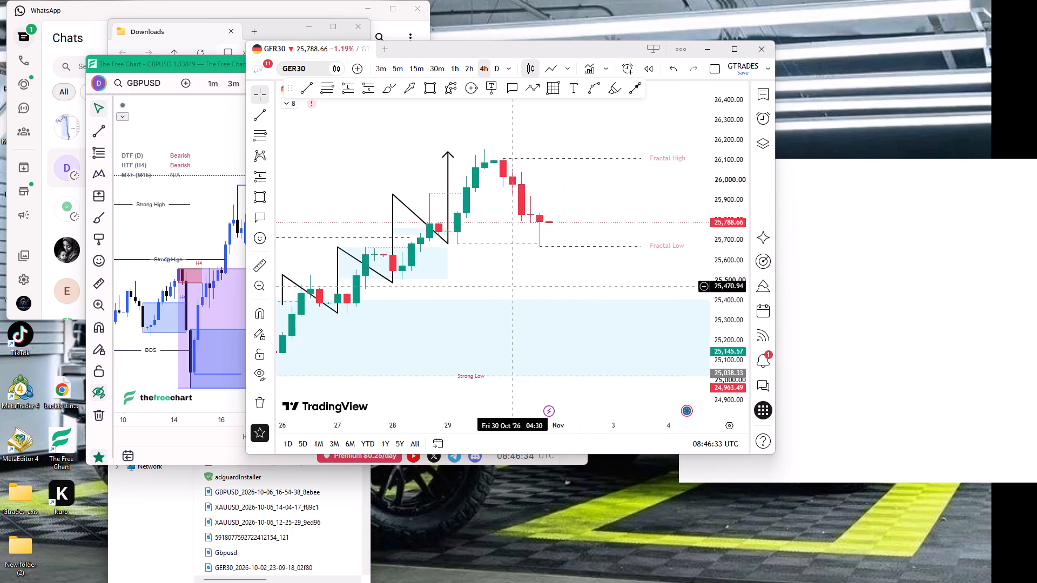
{"action": "left_click_drag", "start_coordinate": [520, 269], "coordinate": [643, 268]}
{"action": "left_click_drag", "start_coordinate": [736, 357], "coordinate": [720, 257]}
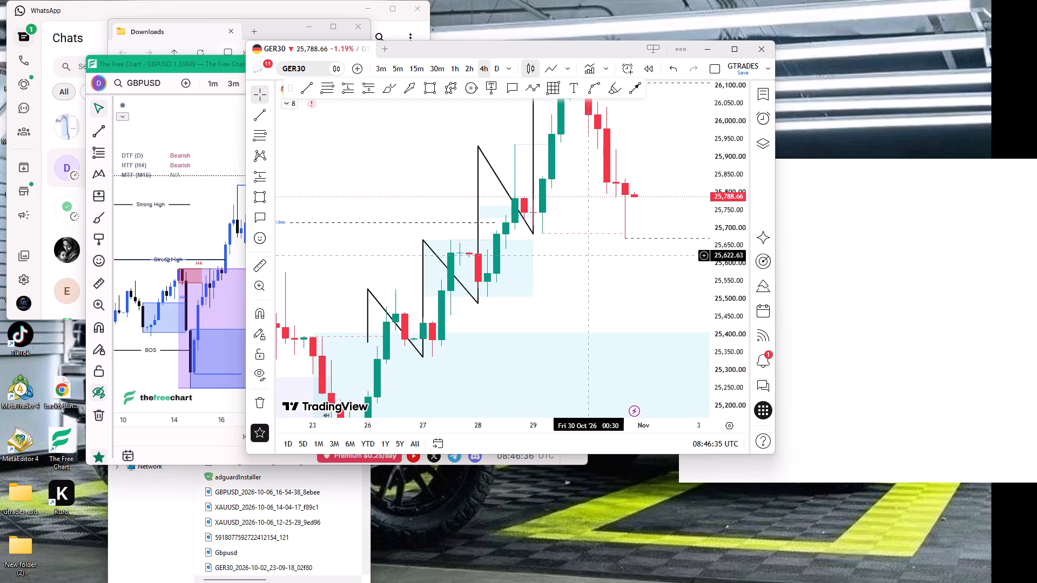
{"action": "left_click_drag", "start_coordinate": [591, 255], "coordinate": [637, 265]}
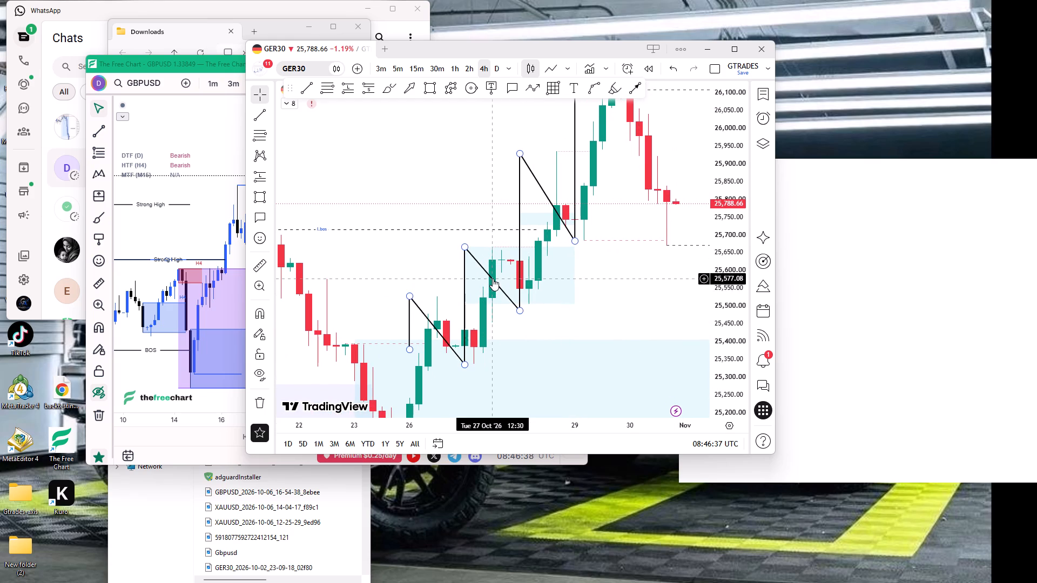
{"action": "left_click", "coordinate": [493, 279]}
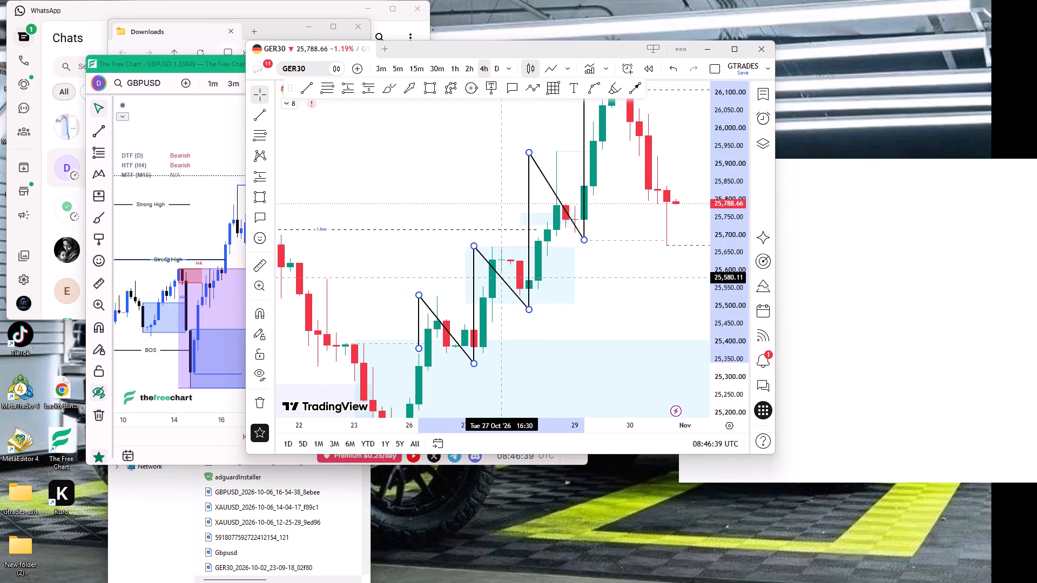
{"action": "left_click_drag", "start_coordinate": [570, 302], "coordinate": [570, 301]}
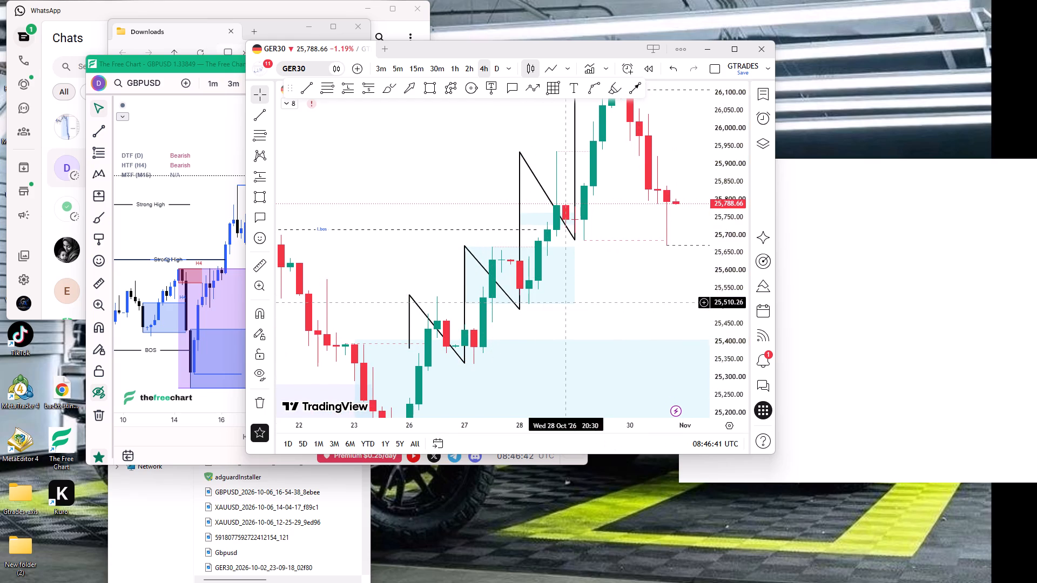
{"action": "left_click_drag", "start_coordinate": [570, 301], "coordinate": [550, 249]}
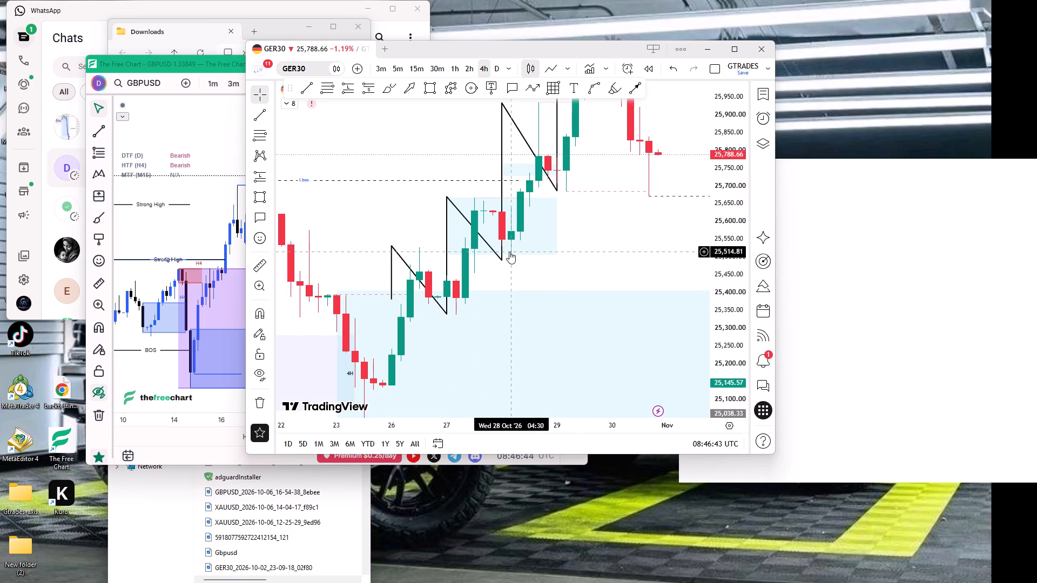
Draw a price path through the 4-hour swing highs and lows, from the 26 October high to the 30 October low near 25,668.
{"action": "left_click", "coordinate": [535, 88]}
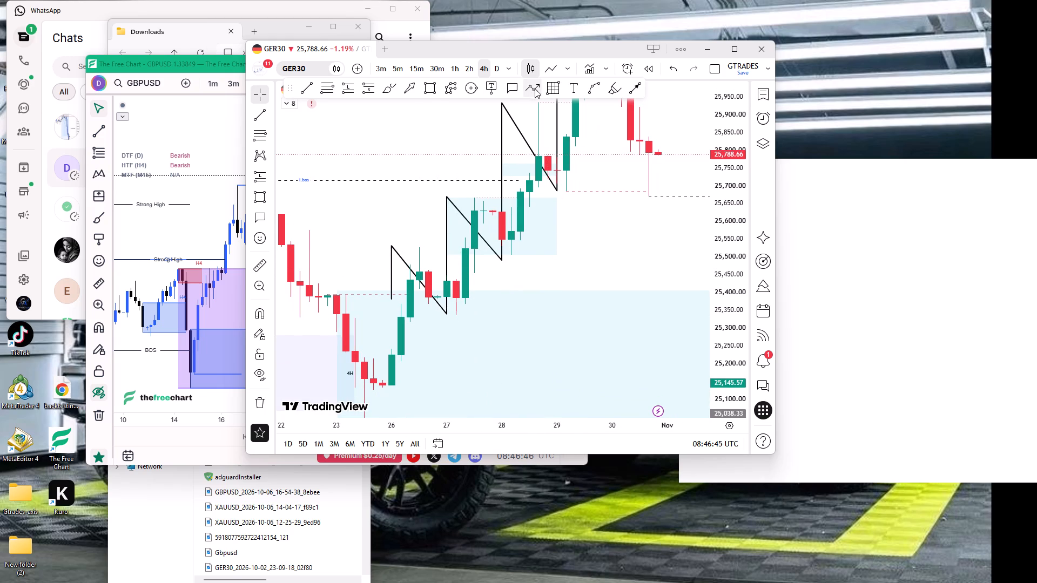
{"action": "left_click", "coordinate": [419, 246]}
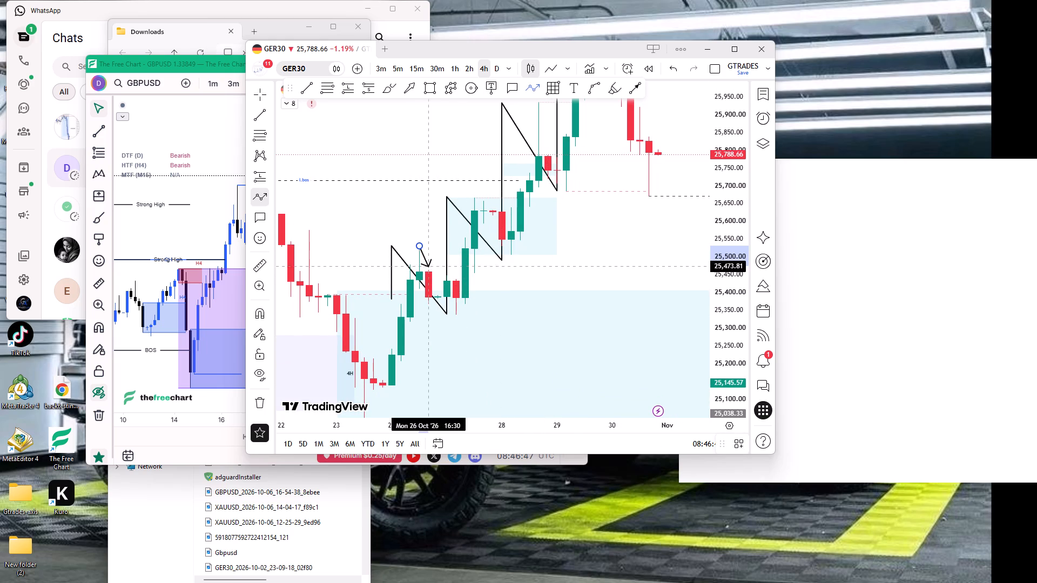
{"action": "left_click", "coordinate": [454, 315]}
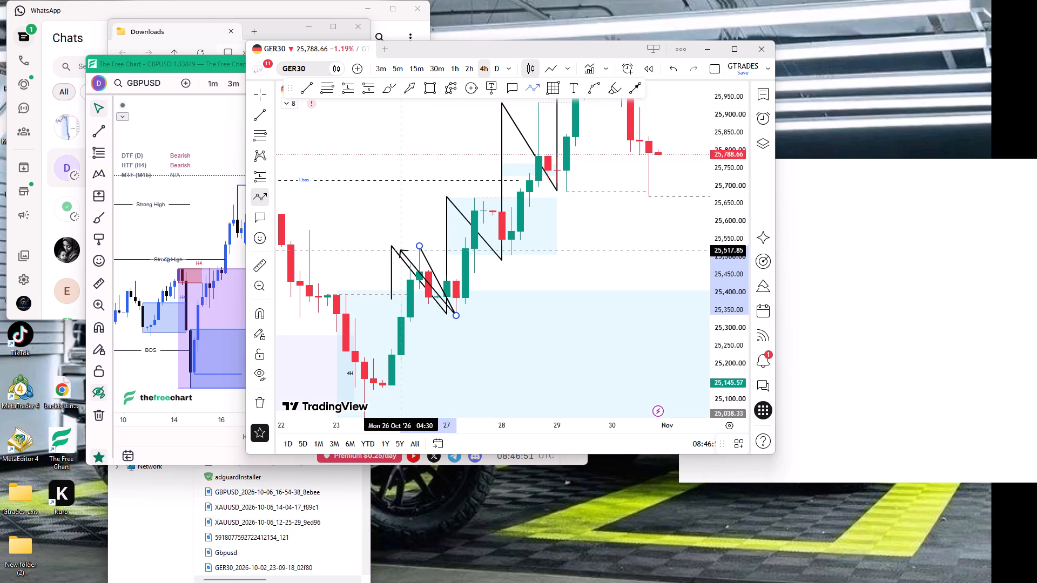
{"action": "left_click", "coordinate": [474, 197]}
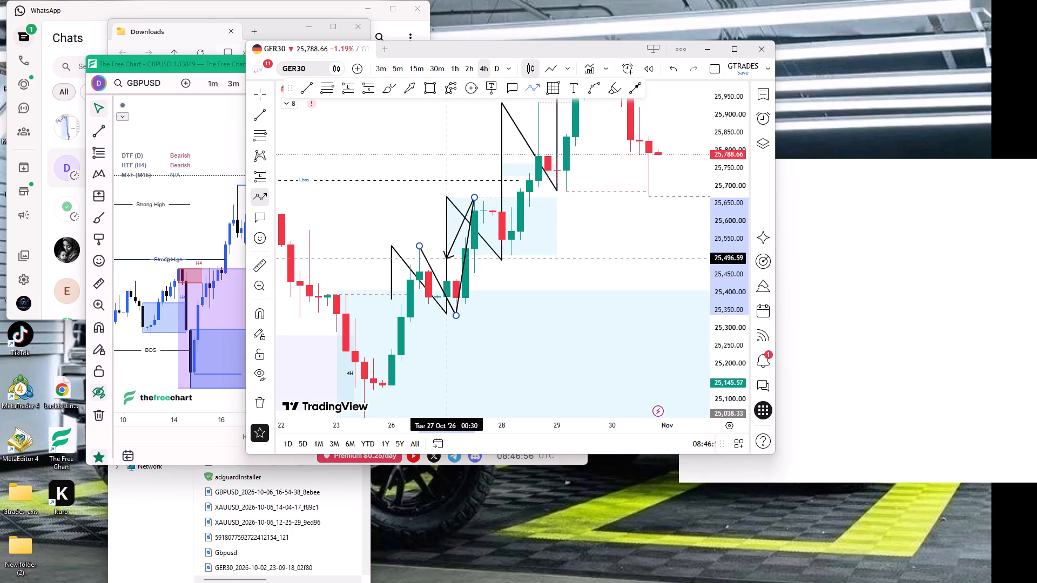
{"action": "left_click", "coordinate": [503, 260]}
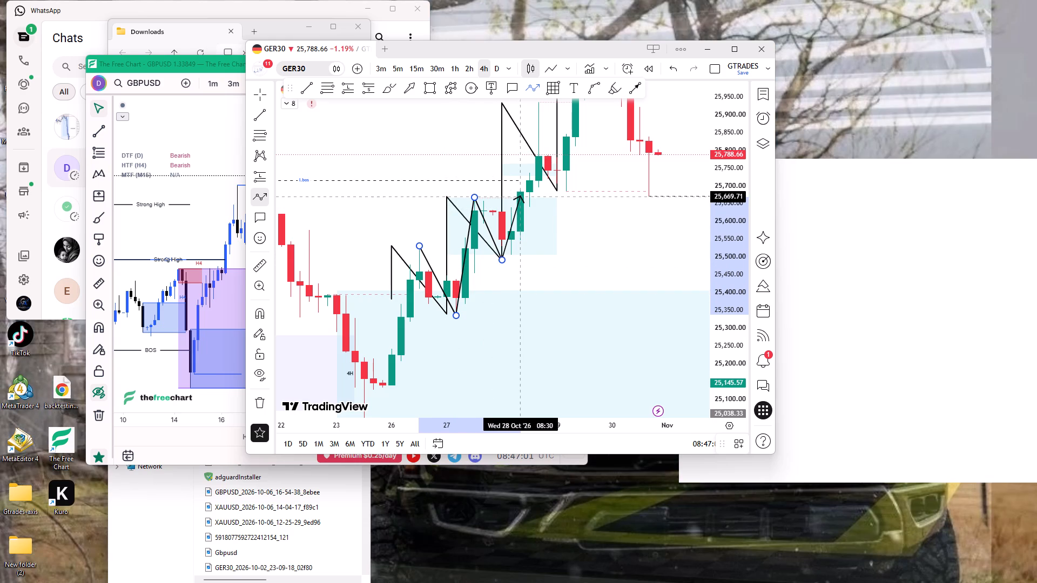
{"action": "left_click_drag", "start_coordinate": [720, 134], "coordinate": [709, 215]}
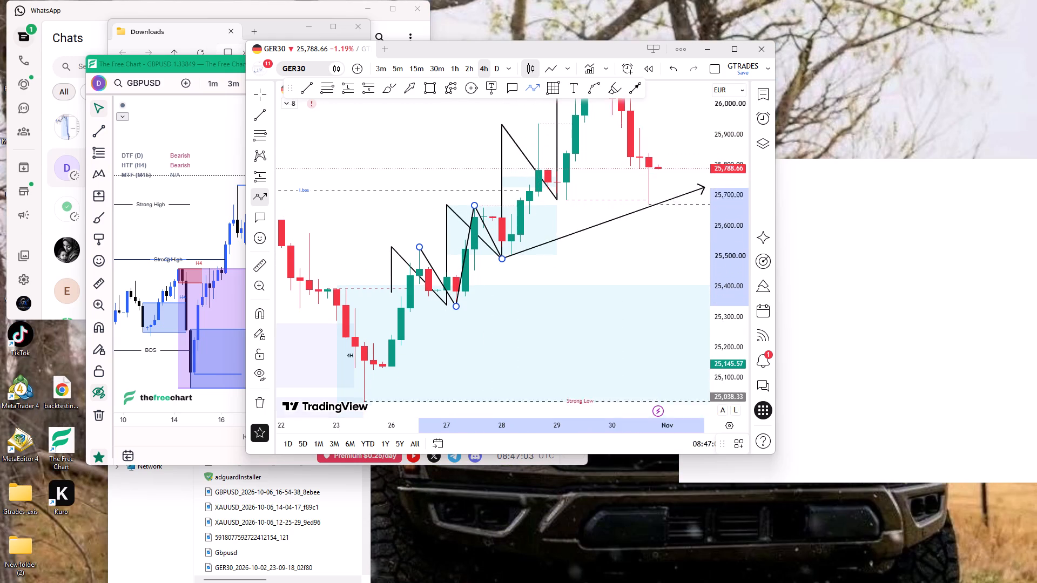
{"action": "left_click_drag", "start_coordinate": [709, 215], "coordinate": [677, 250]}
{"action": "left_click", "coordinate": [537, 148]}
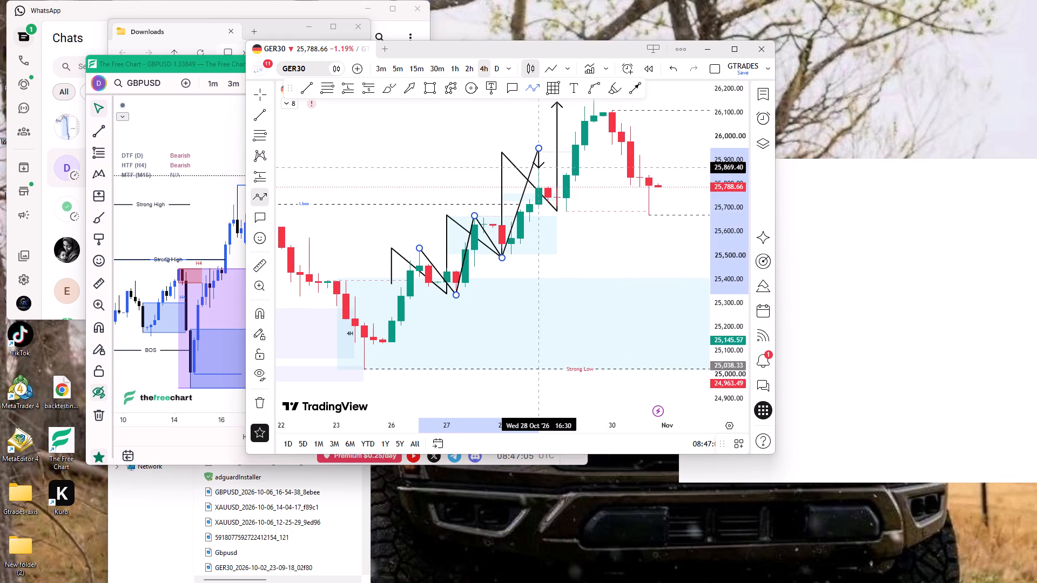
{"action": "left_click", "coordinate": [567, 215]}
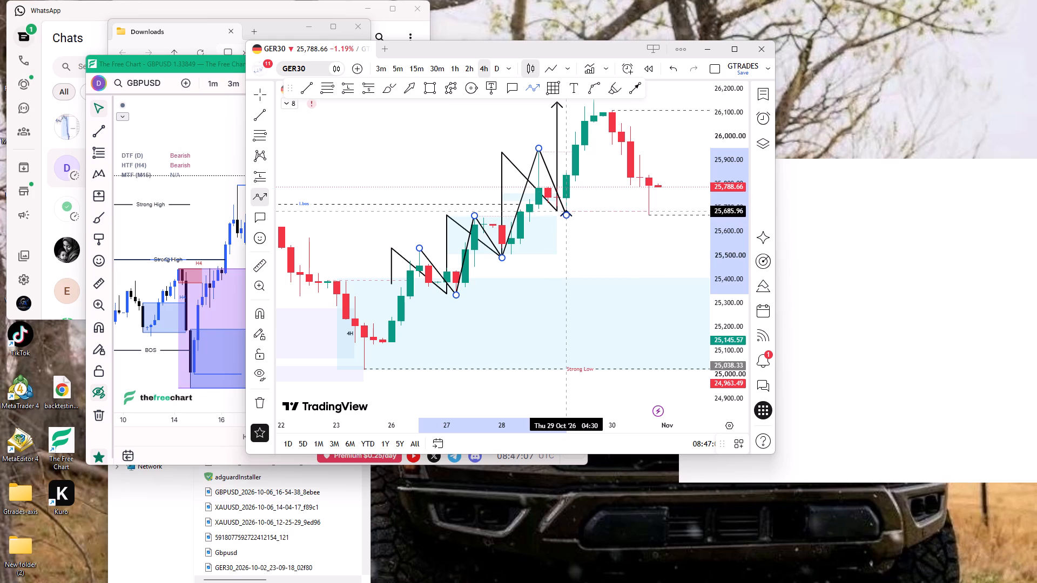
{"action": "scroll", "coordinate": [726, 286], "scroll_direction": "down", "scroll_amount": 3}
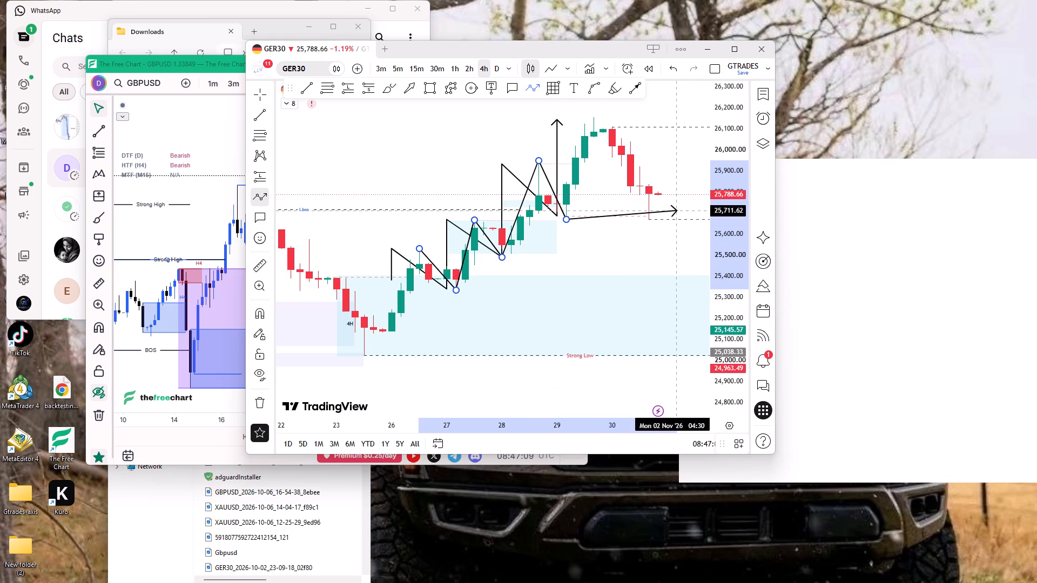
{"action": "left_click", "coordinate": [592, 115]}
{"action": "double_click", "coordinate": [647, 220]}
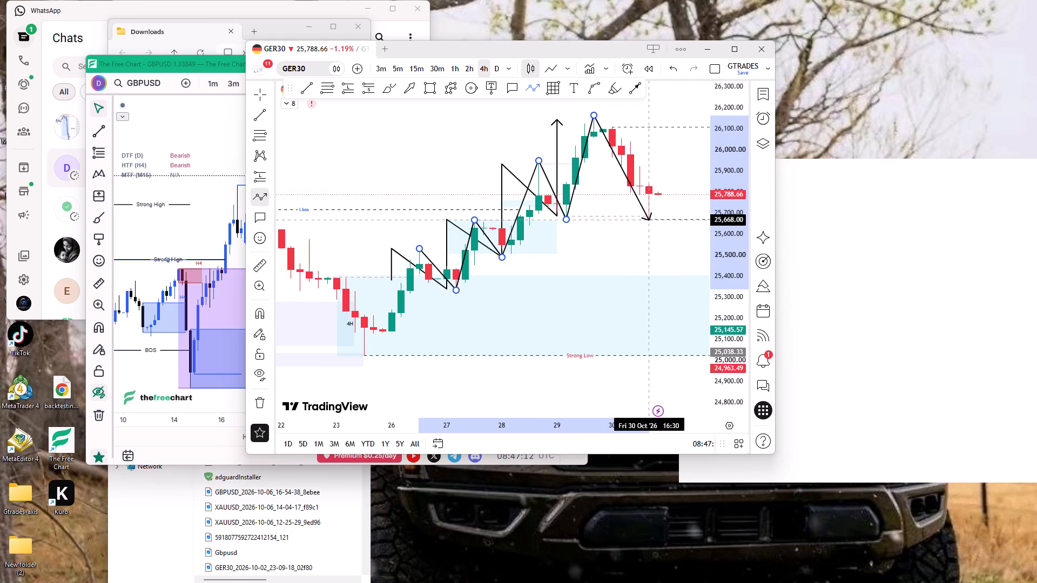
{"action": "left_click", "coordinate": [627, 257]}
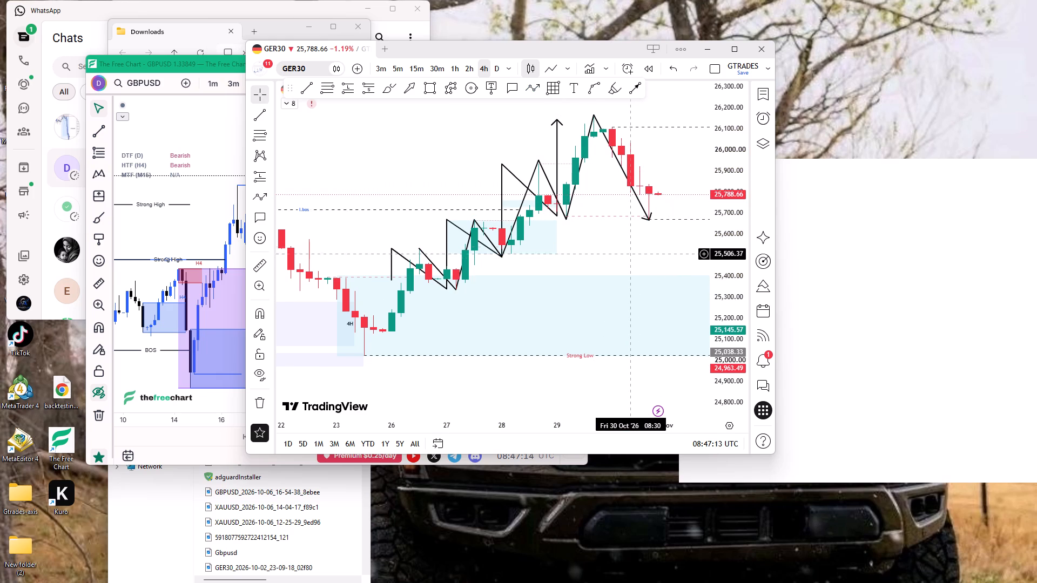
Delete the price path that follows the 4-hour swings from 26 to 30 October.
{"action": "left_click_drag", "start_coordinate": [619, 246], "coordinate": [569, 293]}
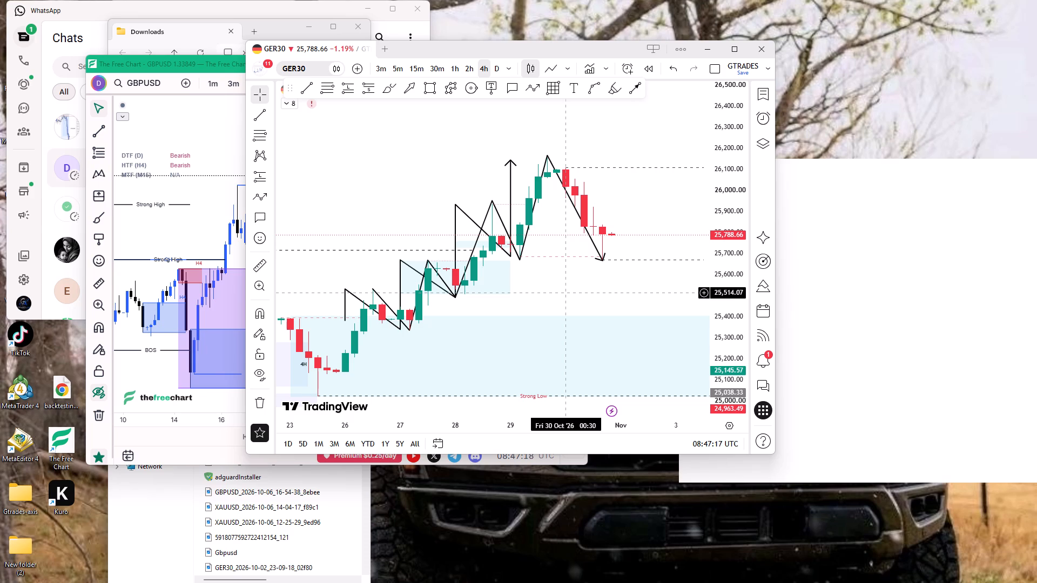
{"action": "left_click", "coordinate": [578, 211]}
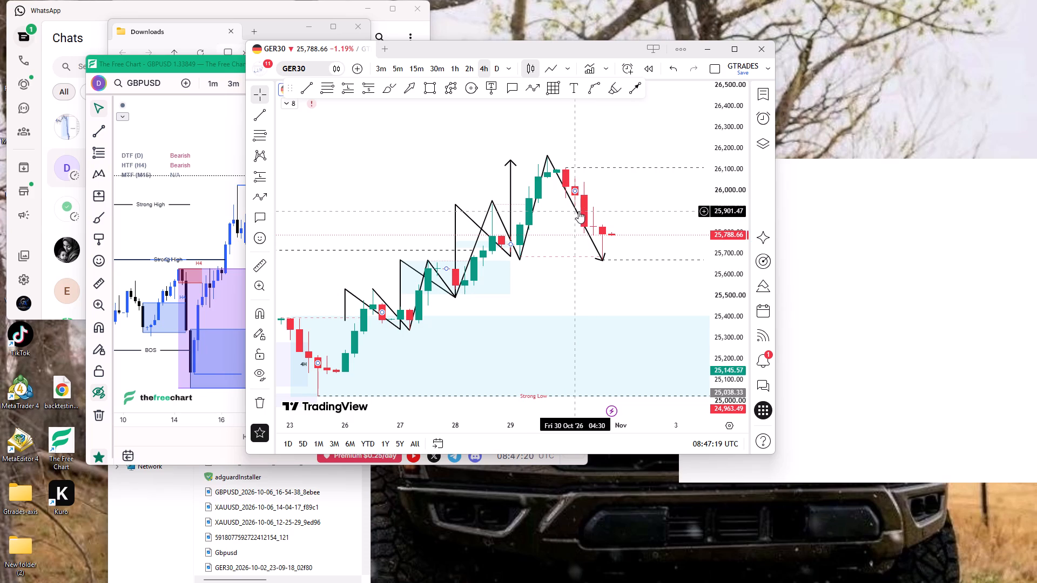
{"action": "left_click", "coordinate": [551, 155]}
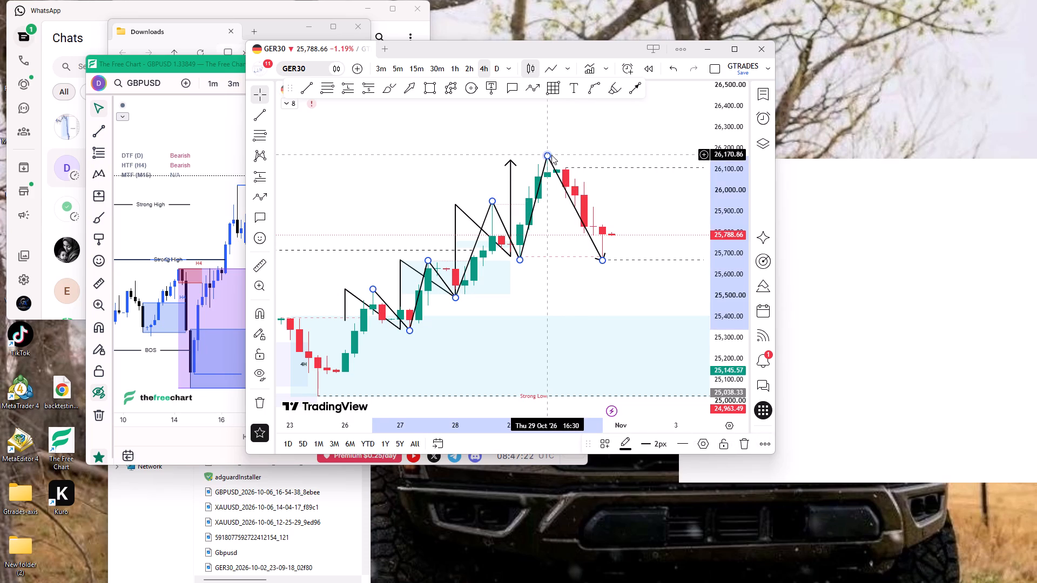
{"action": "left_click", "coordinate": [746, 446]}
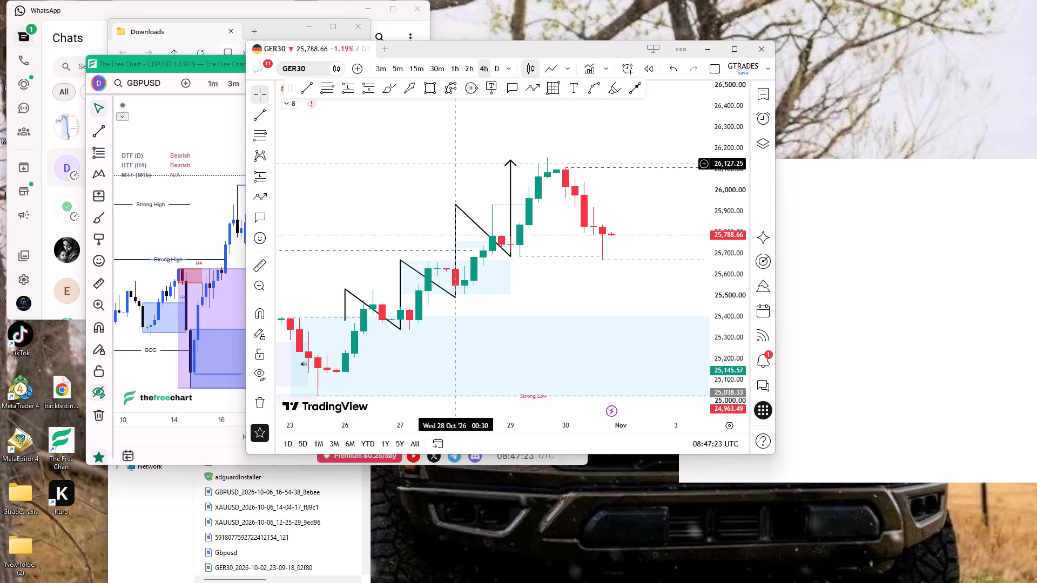
Delete the remaining black zigzag price path with vertical legs between 26 and 29 October.
{"action": "left_click", "coordinate": [511, 160]}
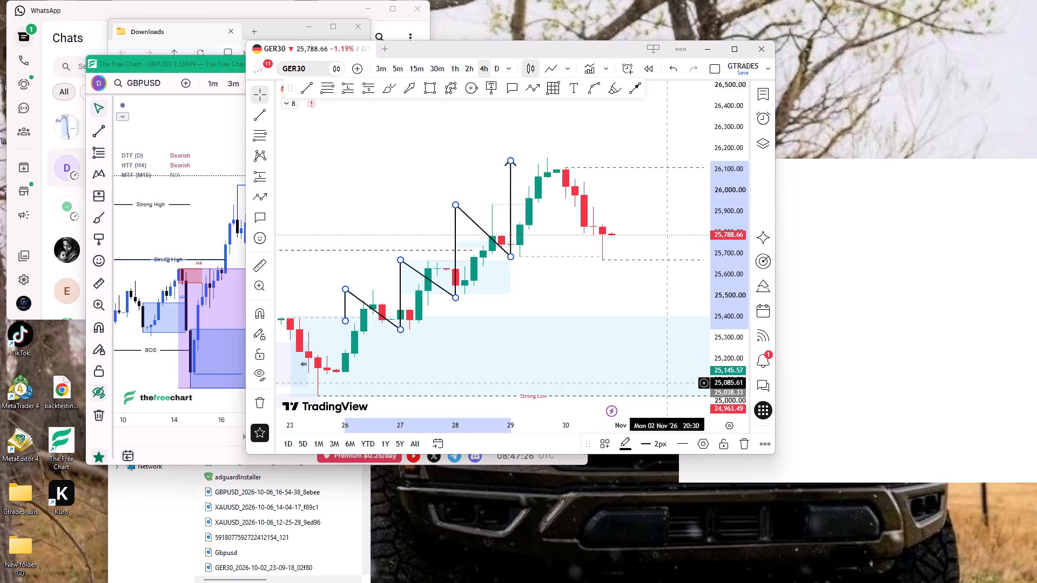
{"action": "left_click", "coordinate": [743, 455]}
{"action": "left_click", "coordinate": [742, 448]}
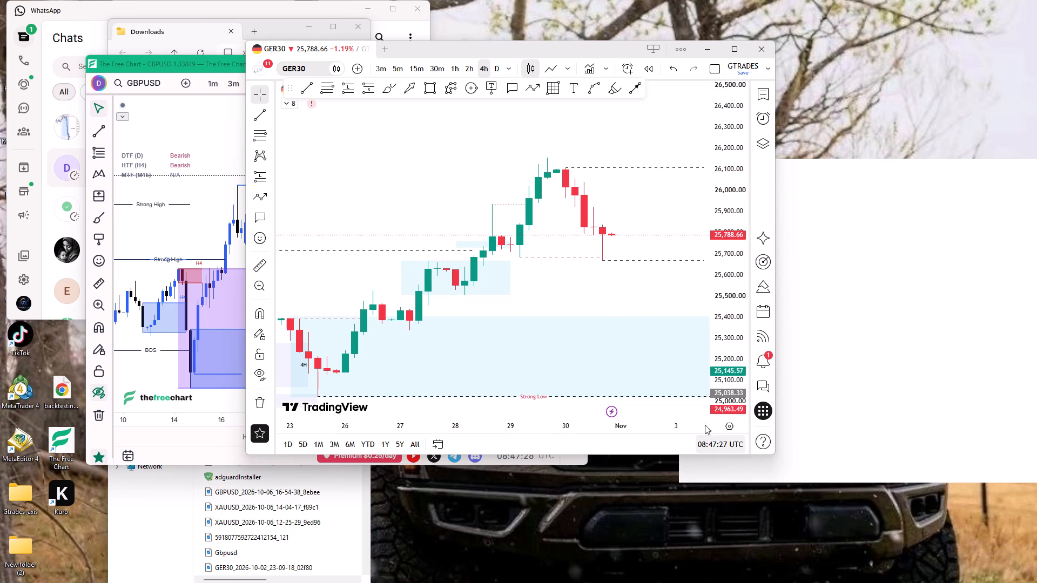
On the daily chart, apply the D.Demand template to the zone spanning 27 to 29 October.
{"action": "scroll", "coordinate": [493, 299], "scroll_direction": "down", "scroll_amount": 5}
{"action": "left_click", "coordinate": [637, 284]}
{"action": "left_click_drag", "start_coordinate": [636, 286], "coordinate": [554, 279]}
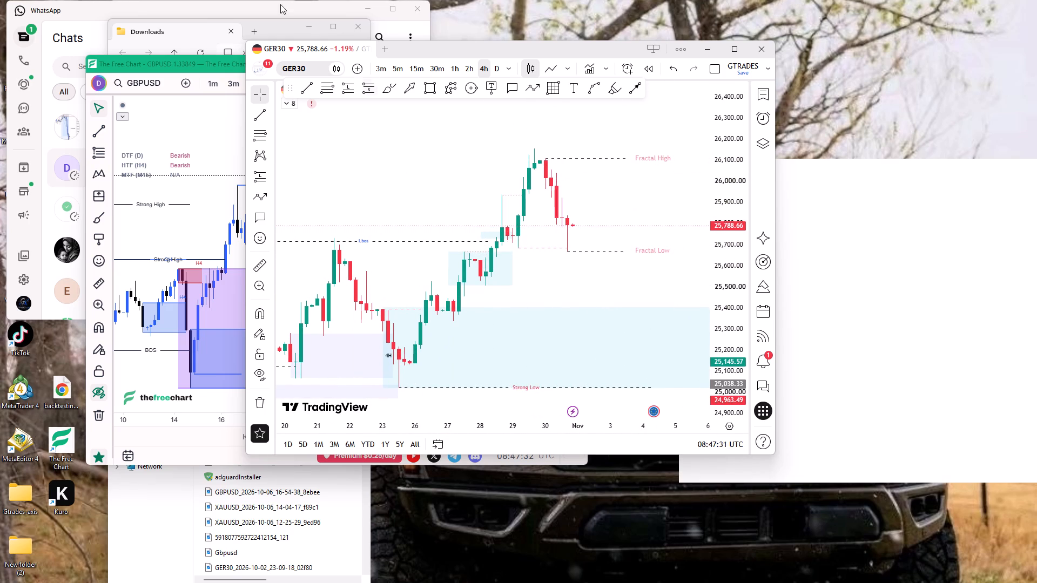
{"action": "left_click", "coordinate": [491, 73]}
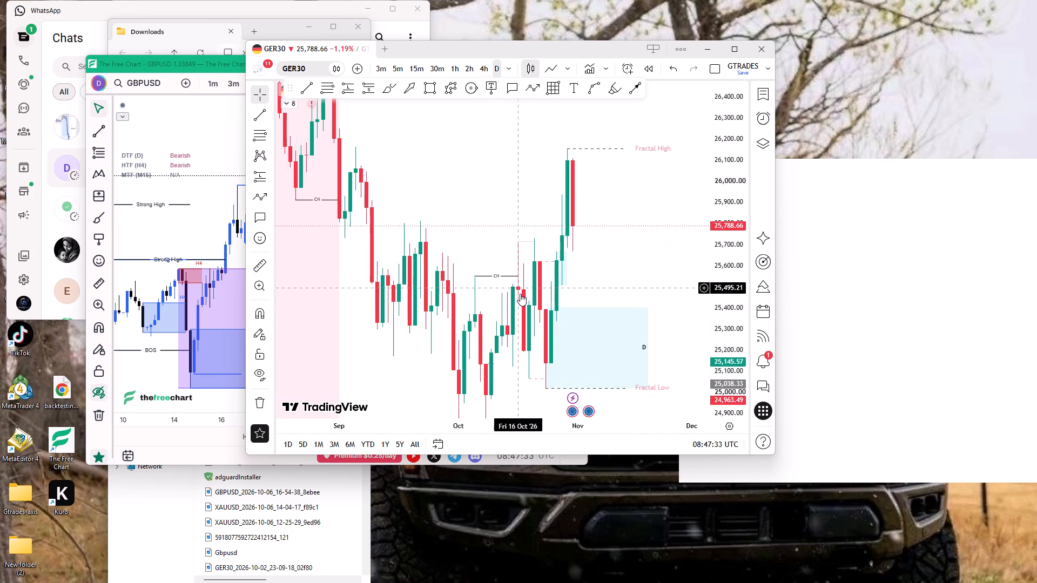
{"action": "scroll", "coordinate": [521, 297], "scroll_direction": "up", "scroll_amount": 13, "text": "ctrl"}
{"action": "left_click_drag", "start_coordinate": [527, 188], "coordinate": [294, 182]}
{"action": "scroll", "coordinate": [270, 191], "scroll_direction": "up", "scroll_amount": 3, "text": "ctrl"}
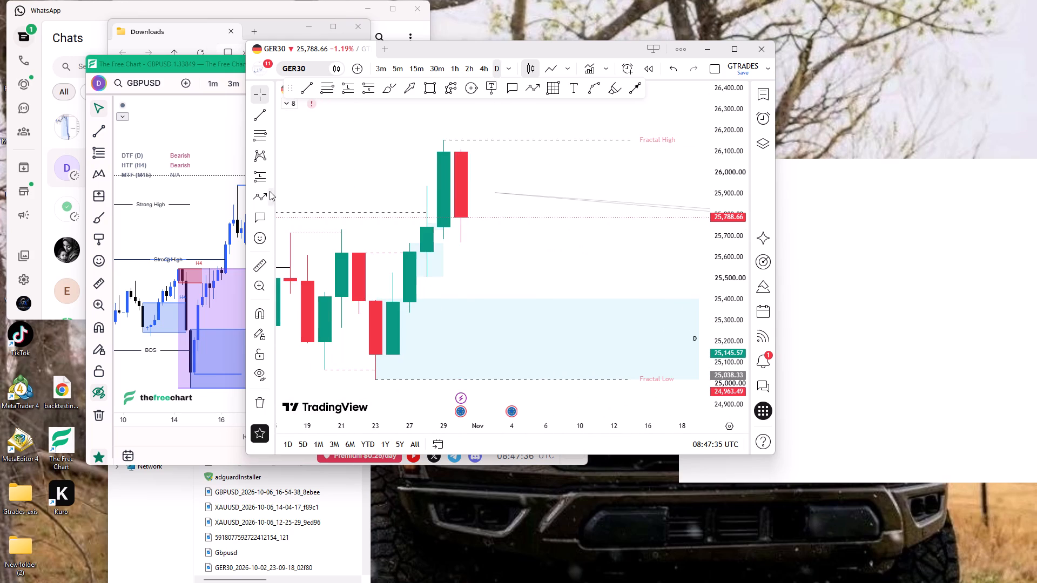
{"action": "scroll", "coordinate": [465, 250], "scroll_direction": "up", "scroll_amount": 5}
{"action": "left_click_drag", "start_coordinate": [734, 336], "coordinate": [690, 203]}
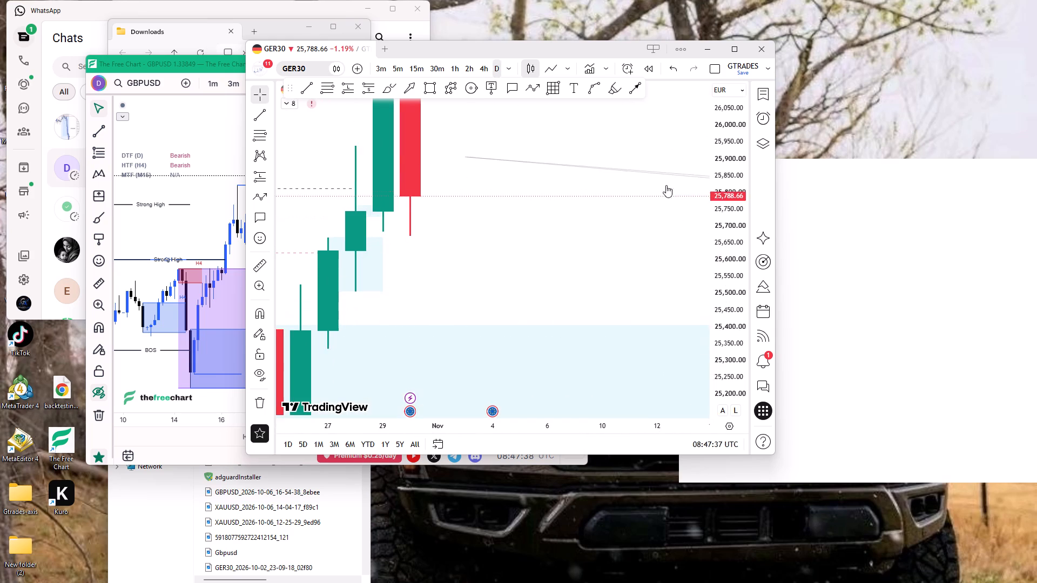
{"action": "left_click_drag", "start_coordinate": [477, 220], "coordinate": [572, 266]}
{"action": "left_click", "coordinate": [468, 312]}
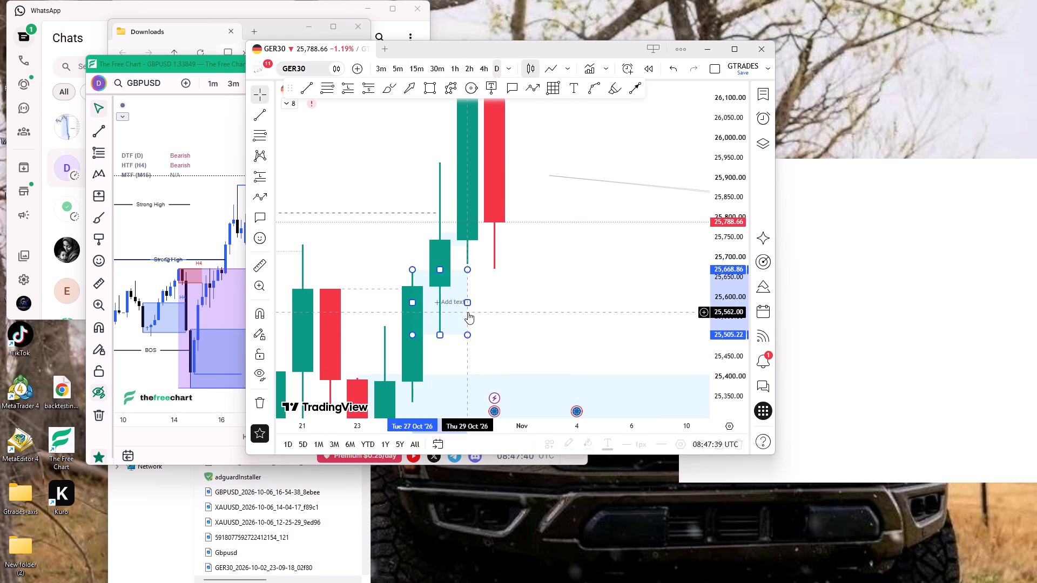
{"action": "left_click", "coordinate": [545, 440]}
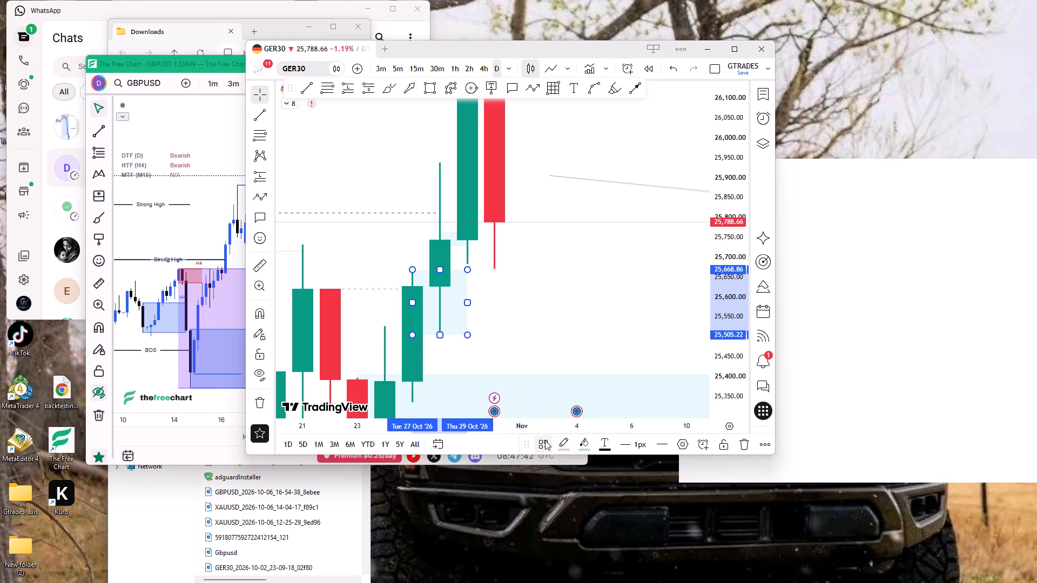
{"action": "left_click", "coordinate": [569, 375]}
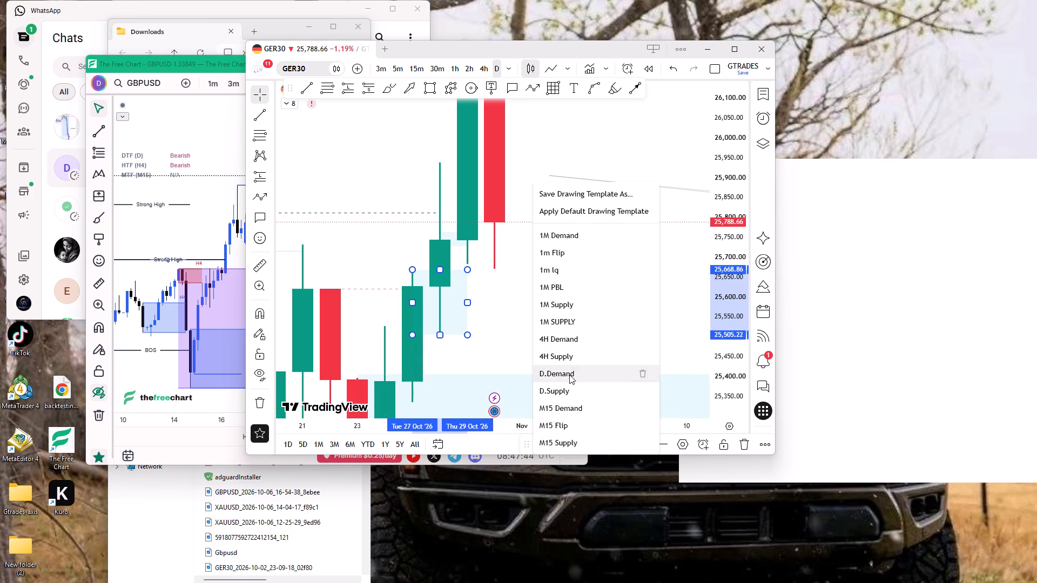
Resize the small upper demand zone to span 28 to 30 October, from about 25,938 down to about 25,684.
{"action": "left_click_drag", "start_coordinate": [439, 233], "coordinate": [435, 198]}
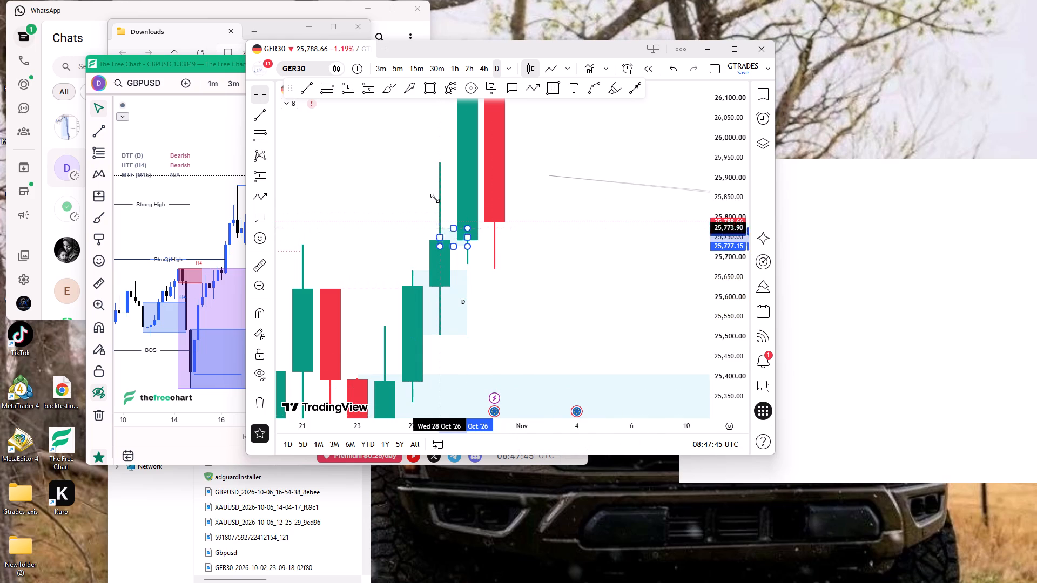
{"action": "left_click_drag", "start_coordinate": [435, 198], "coordinate": [428, 168]}
{"action": "left_click_drag", "start_coordinate": [440, 246], "coordinate": [474, 271]}
{"action": "left_click", "coordinate": [467, 212]}
{"action": "left_click_drag", "start_coordinate": [467, 212], "coordinate": [471, 213]}
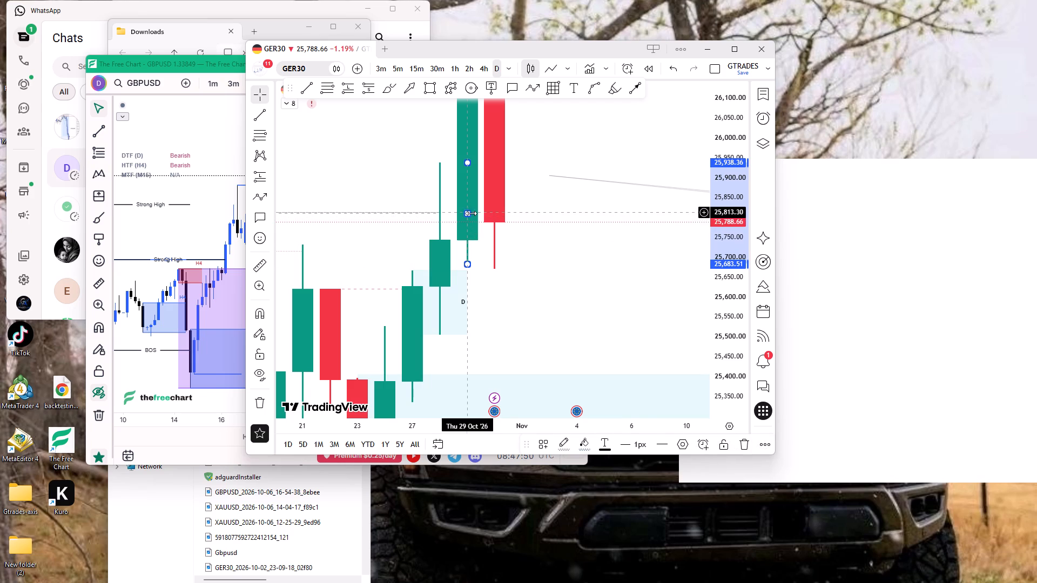
{"action": "left_click_drag", "start_coordinate": [471, 213], "coordinate": [495, 220]}
{"action": "left_click", "coordinate": [465, 213]}
{"action": "left_click_drag", "start_coordinate": [465, 213], "coordinate": [445, 212]}
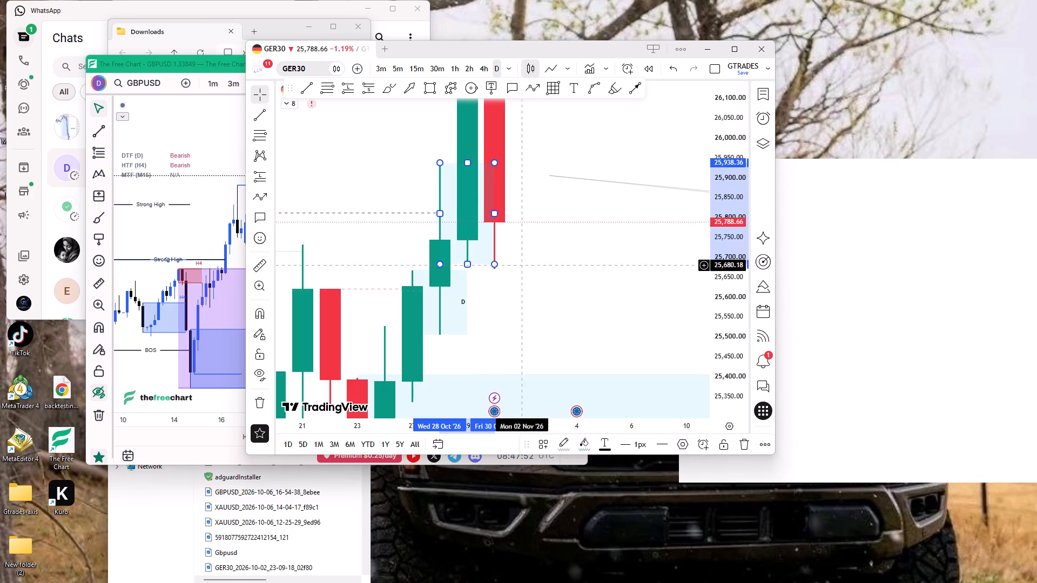
Apply the D.Demand template to the resized 28 to 30 October zone.
{"action": "left_click", "coordinate": [548, 442]}
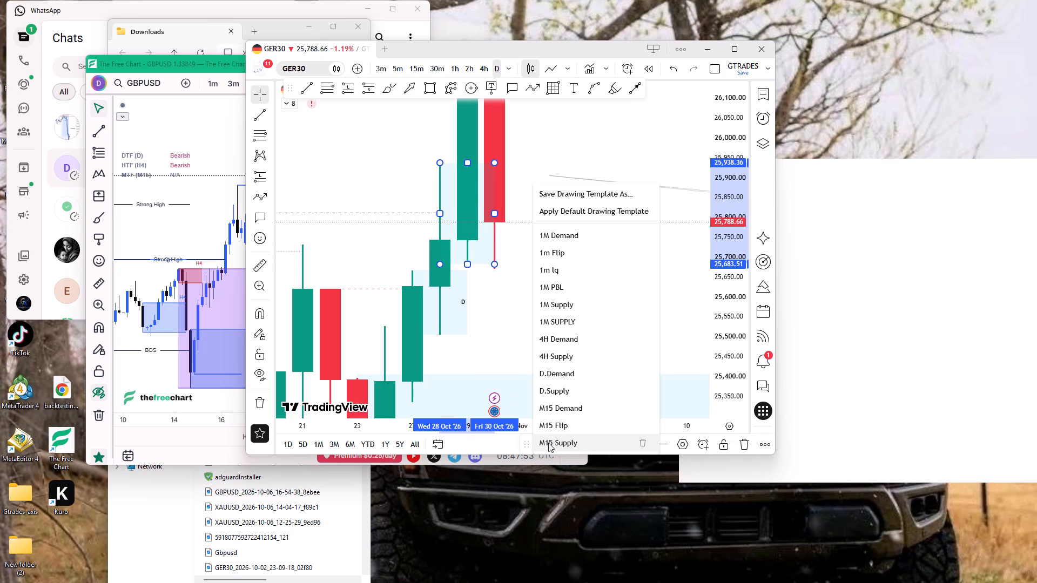
{"action": "left_click", "coordinate": [550, 379]}
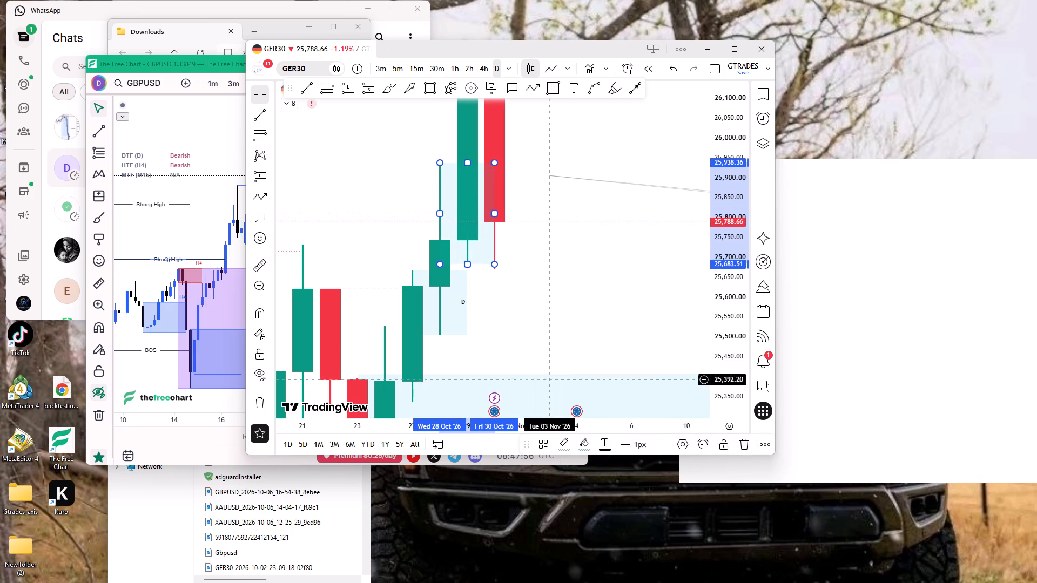
{"action": "left_click_drag", "start_coordinate": [730, 217], "coordinate": [709, 328]}
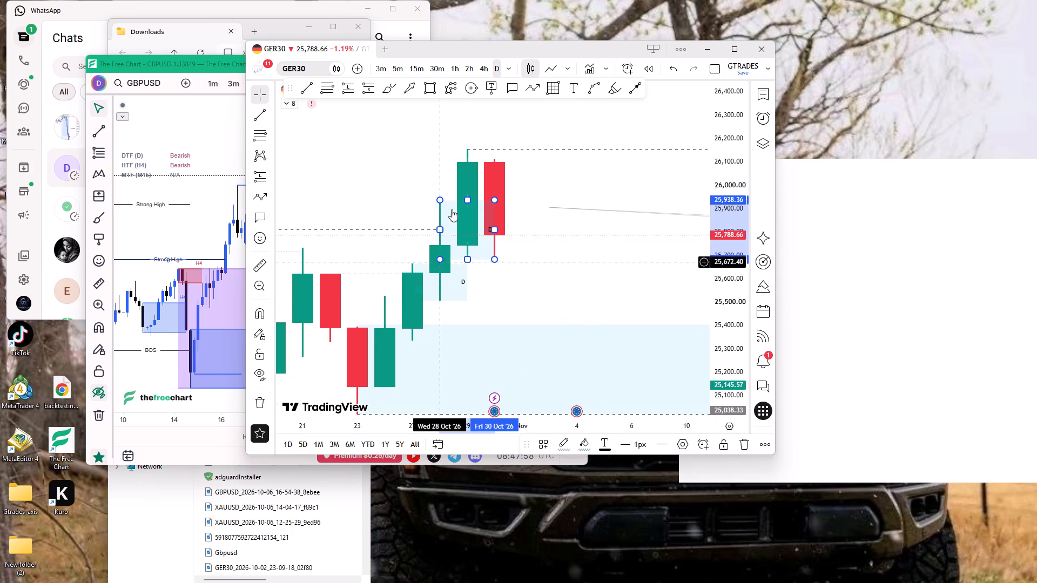
{"action": "scroll", "coordinate": [521, 273], "scroll_direction": "down", "scroll_amount": 3}
{"action": "left_click", "coordinate": [596, 273]}
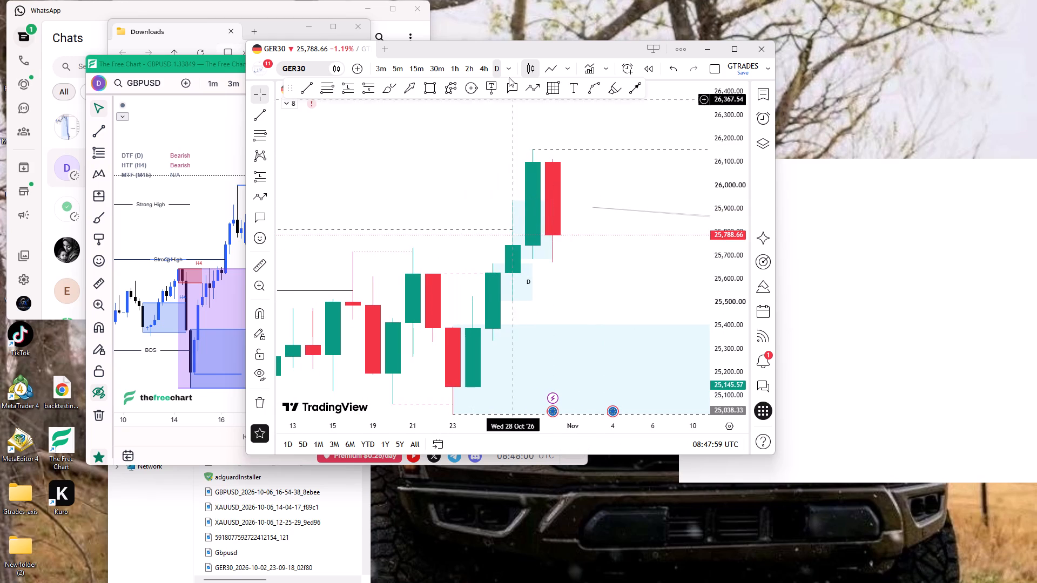
On the 4-hour chart, draw a rectangle from 28 October 00:30 to 29 October 16:30, between about 25,627 and 25,505.
{"action": "left_click", "coordinate": [488, 66]}
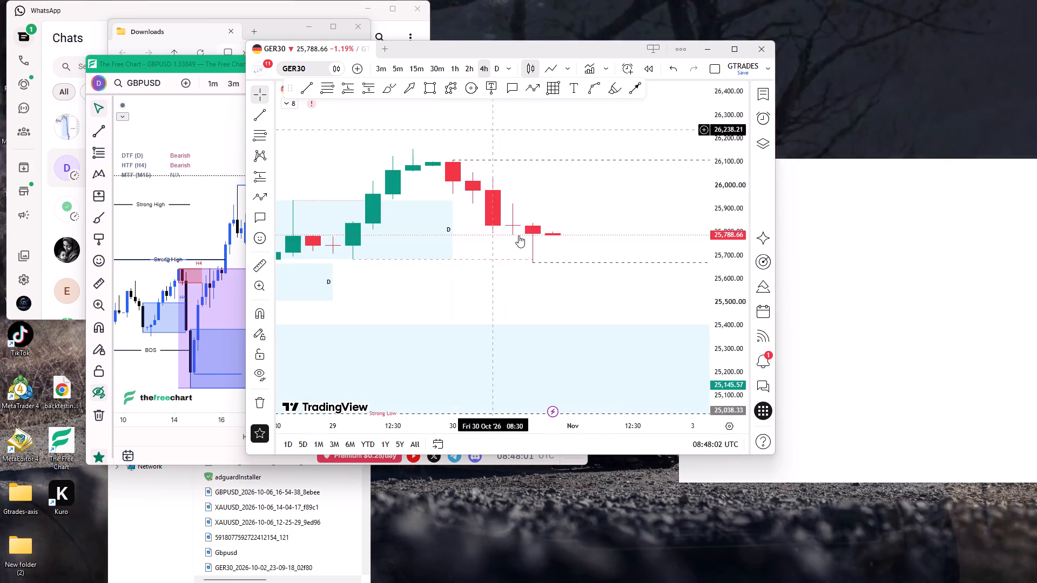
{"action": "scroll", "coordinate": [518, 235], "scroll_direction": "down", "scroll_amount": 11}
{"action": "left_click_drag", "start_coordinate": [652, 295], "coordinate": [580, 287]}
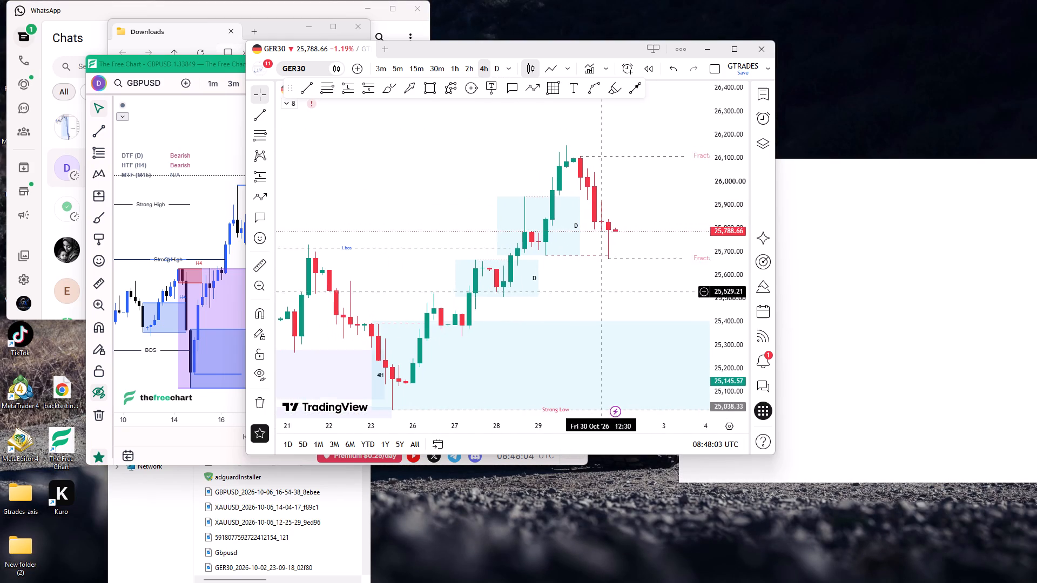
{"action": "left_click_drag", "start_coordinate": [580, 287], "coordinate": [574, 286]}
{"action": "left_click_drag", "start_coordinate": [732, 324], "coordinate": [670, 154]}
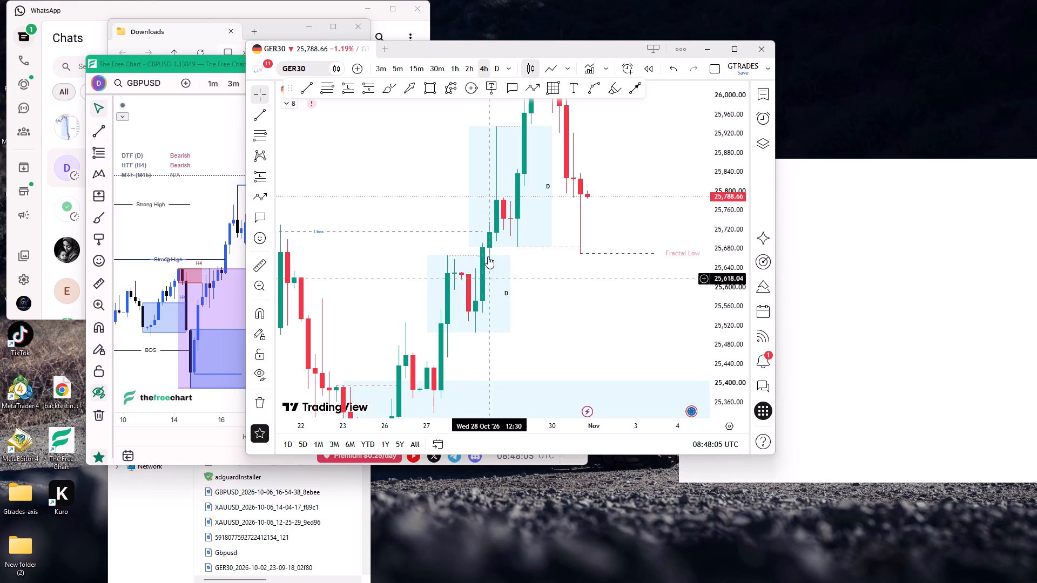
{"action": "left_click", "coordinate": [414, 91]}
{"action": "left_click", "coordinate": [435, 91]}
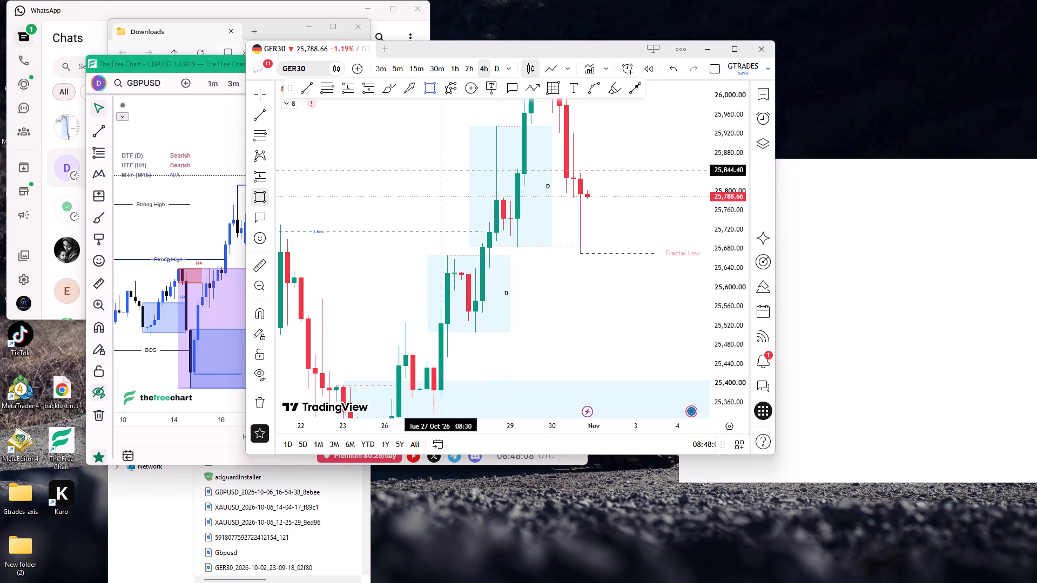
{"action": "left_click", "coordinate": [469, 273], "text": "ctrl"}
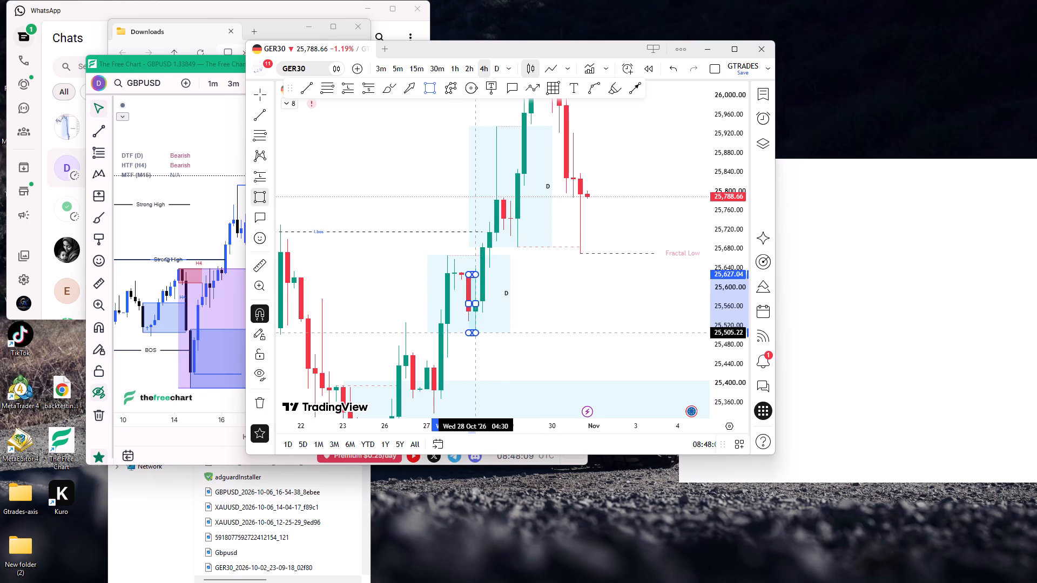
{"action": "left_click", "coordinate": [474, 341], "text": "ctrl"}
{"action": "left_click_drag", "start_coordinate": [475, 306], "coordinate": [516, 313]}
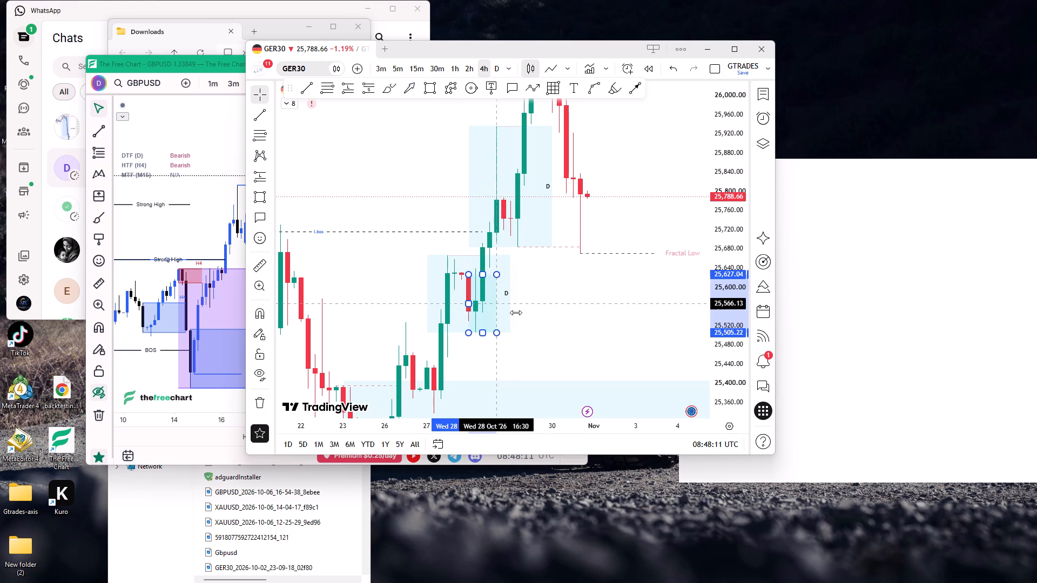
{"action": "left_click_drag", "start_coordinate": [516, 313], "coordinate": [541, 321]}
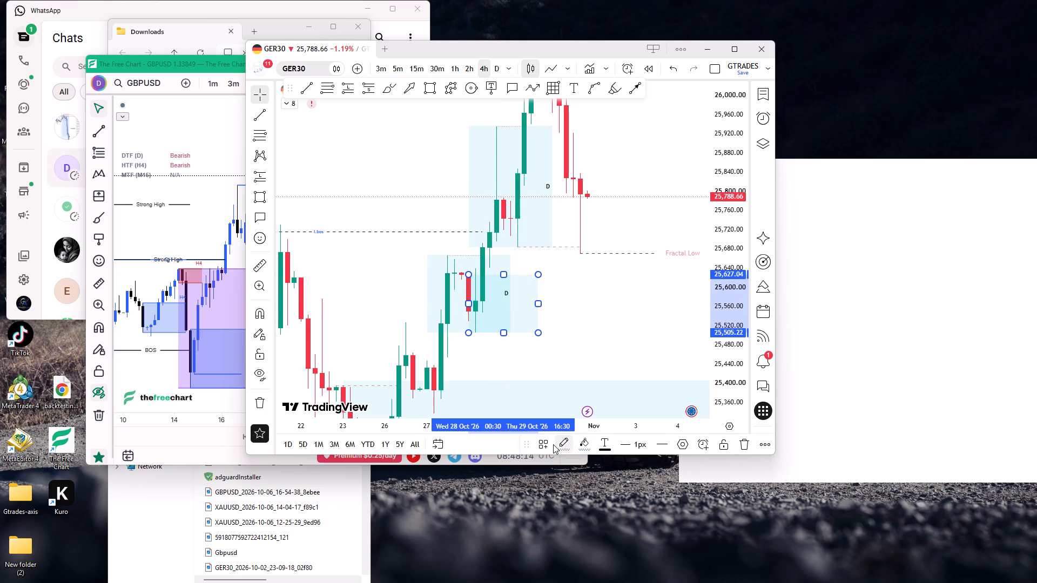
Apply the 4H Demand template to the new rectangle over the lower daily demand zone.
{"action": "left_click", "coordinate": [549, 443]}
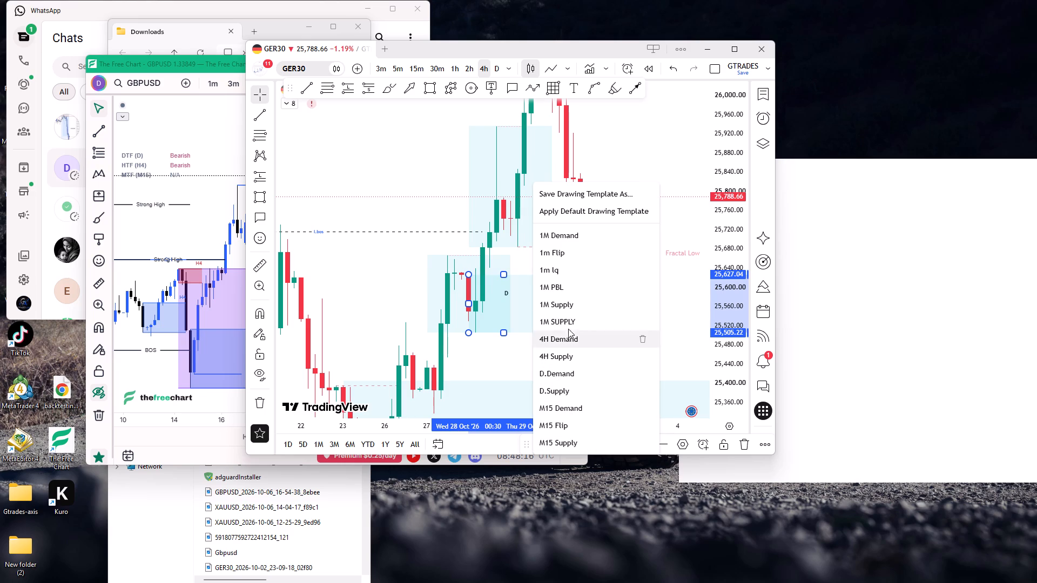
{"action": "left_click", "coordinate": [564, 334]}
Draw a rectangle inside the upper daily zone from 28 October 20:30 to 29 October 04:30, between about 25,787 and 25,690.
{"action": "scroll", "coordinate": [591, 305], "scroll_direction": "up", "scroll_amount": 5, "text": "ctrl"}
{"action": "left_click_drag", "start_coordinate": [594, 311], "coordinate": [582, 324]}
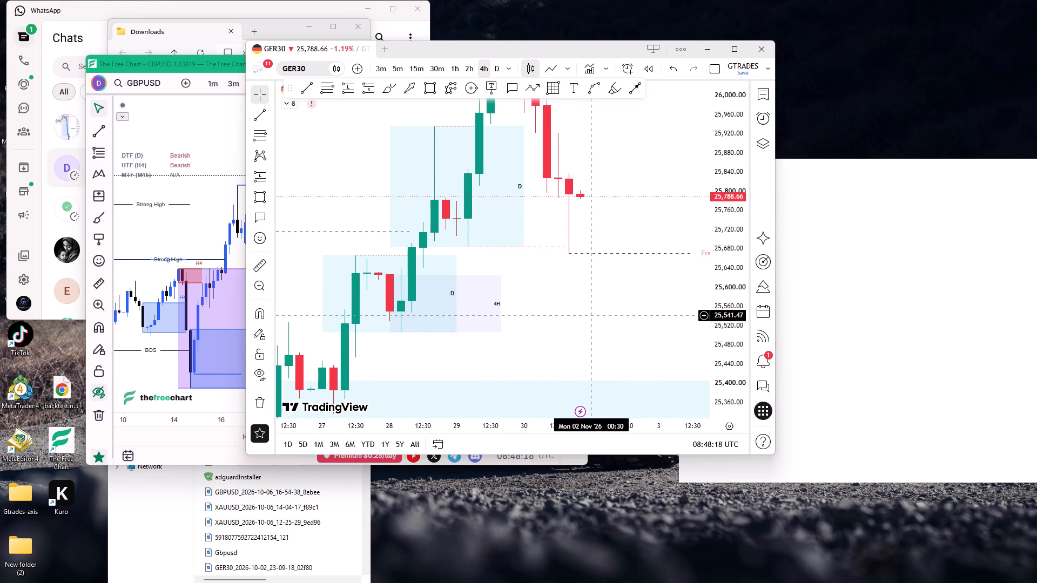
{"action": "left_click_drag", "start_coordinate": [582, 324], "coordinate": [564, 356]}
{"action": "left_click", "coordinate": [426, 84]}
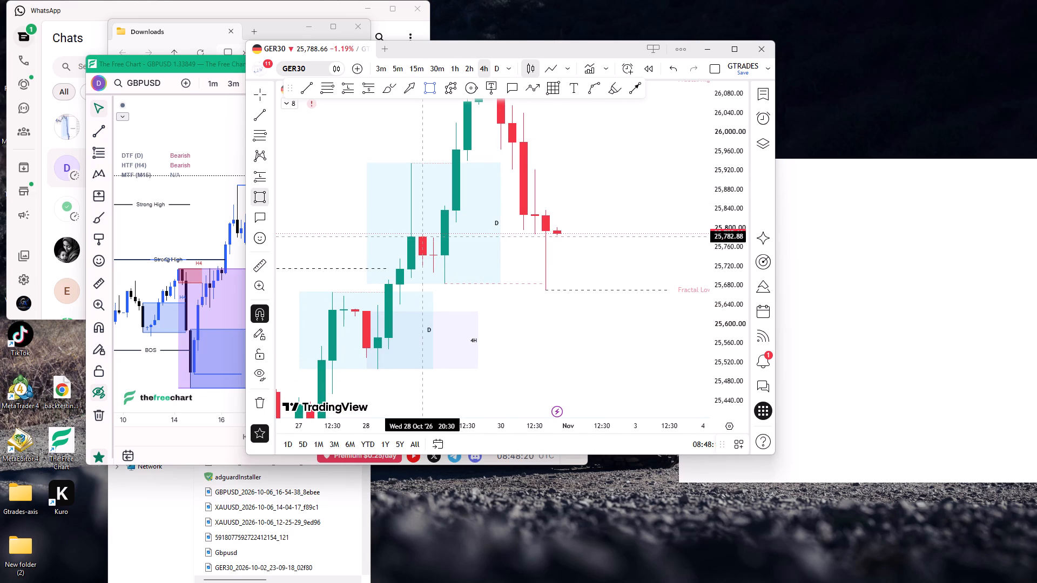
{"action": "left_click", "coordinate": [420, 233], "text": "ctrl"}
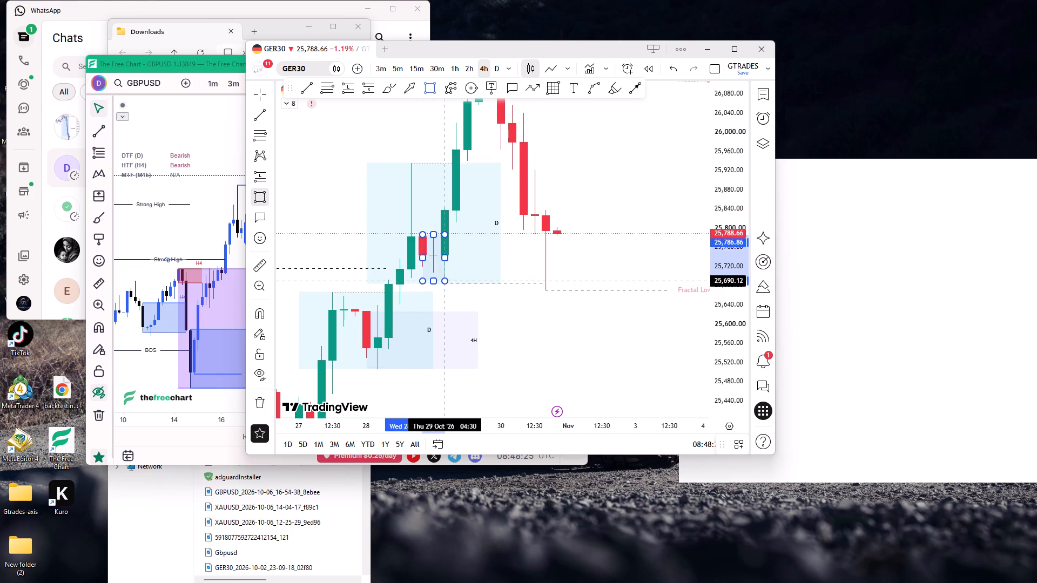
{"action": "left_click", "coordinate": [445, 281]}
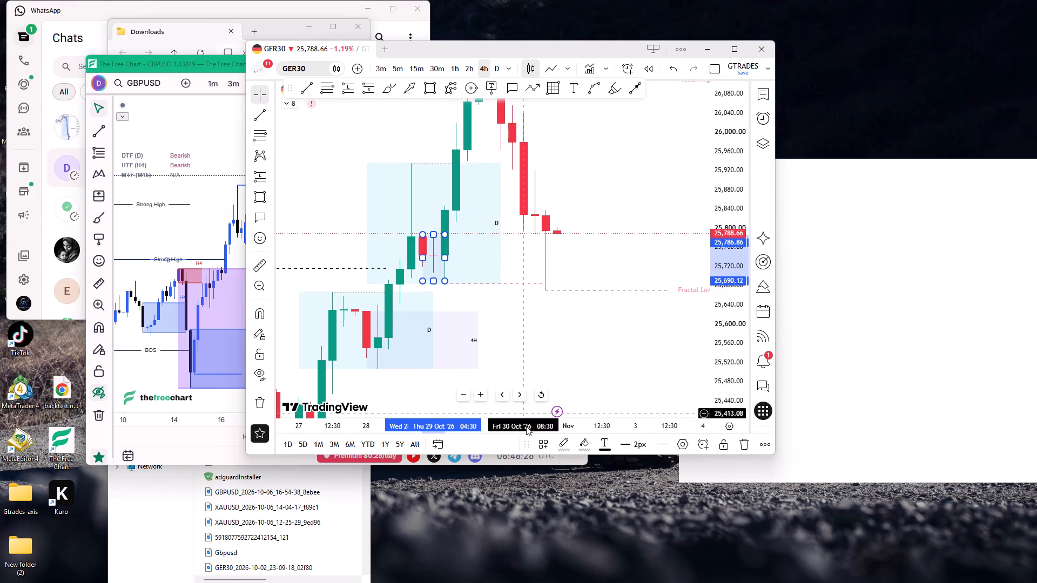
Apply the 4H Demand template to the new rectangle inside the upper daily zone.
{"action": "left_click", "coordinate": [544, 439]}
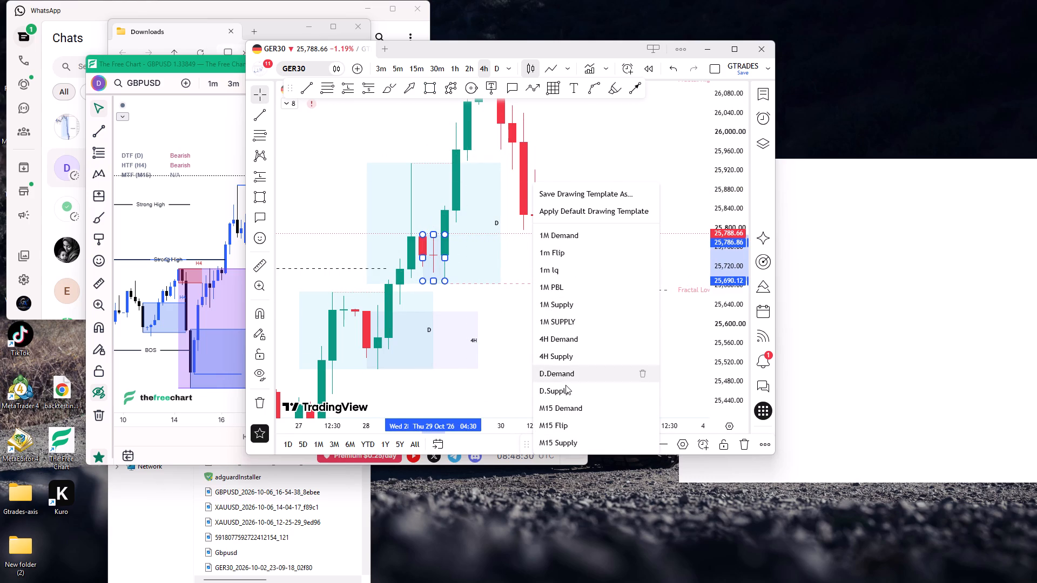
{"action": "left_click", "coordinate": [563, 340]}
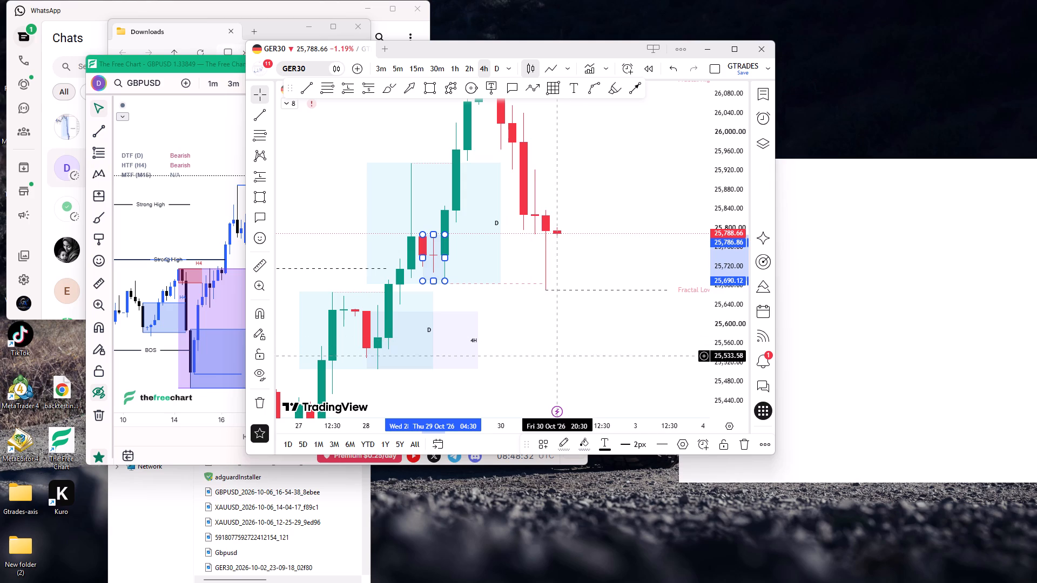
Resize the upper 4H demand zone to span 28 October 20:30 to 30 October 16:30, with its bottom at about 25,685.
{"action": "left_click_drag", "start_coordinate": [555, 370], "coordinate": [594, 390]}
{"action": "scroll", "coordinate": [515, 348], "scroll_direction": "up", "scroll_amount": 2, "text": "ctrl"}
{"action": "scroll", "coordinate": [509, 287], "scroll_direction": "down", "scroll_amount": 1}
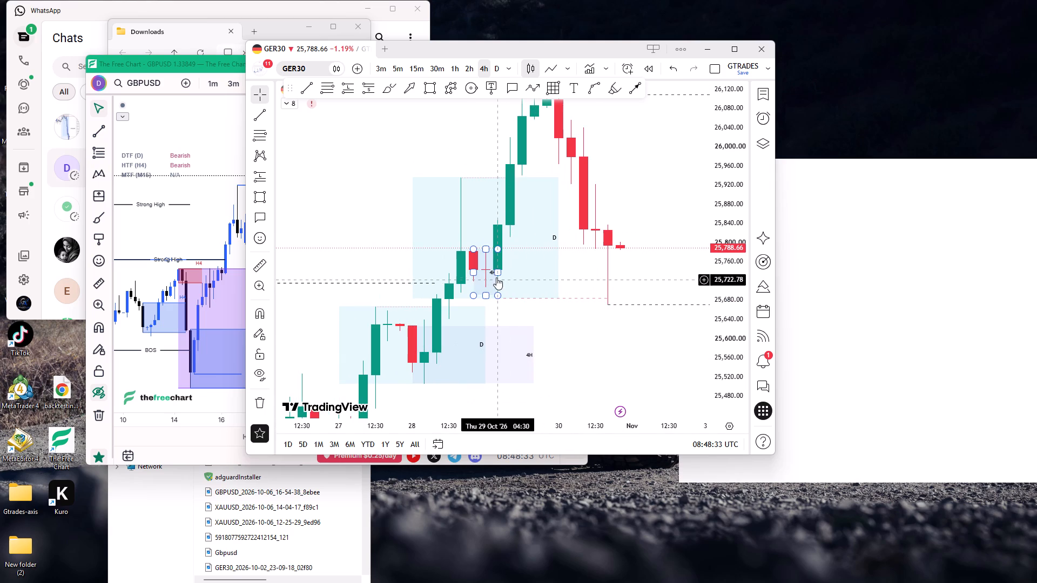
{"action": "left_click_drag", "start_coordinate": [497, 273], "coordinate": [603, 292]}
{"action": "left_click", "coordinate": [581, 326]}
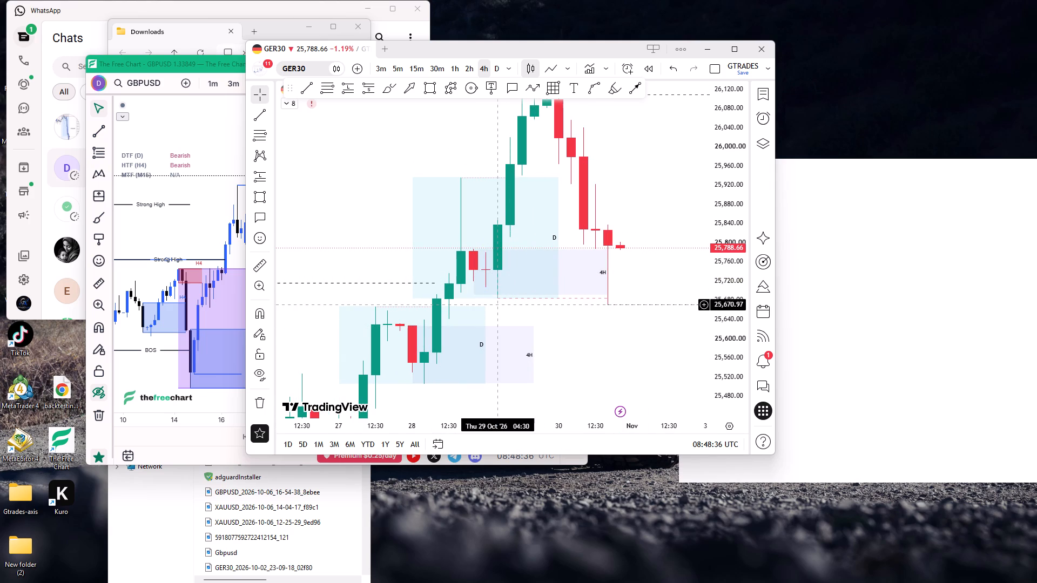
{"action": "left_click_drag", "start_coordinate": [472, 295], "coordinate": [496, 308]}
{"action": "left_click", "coordinate": [501, 313]}
{"action": "scroll", "coordinate": [477, 286], "scroll_direction": "up", "scroll_amount": 3, "text": "ctrl"}
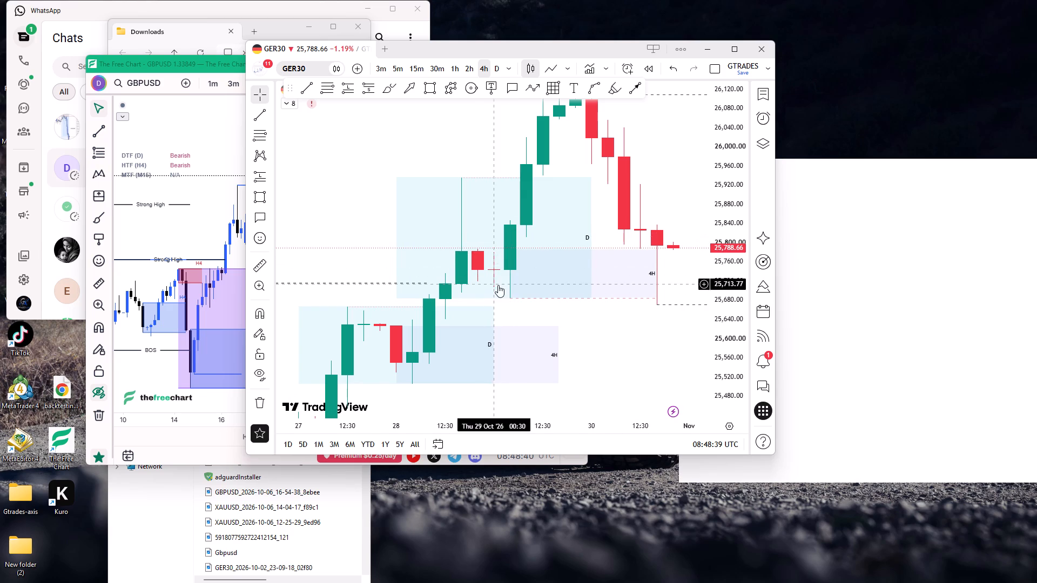
{"action": "left_click_drag", "start_coordinate": [510, 271], "coordinate": [482, 268]}
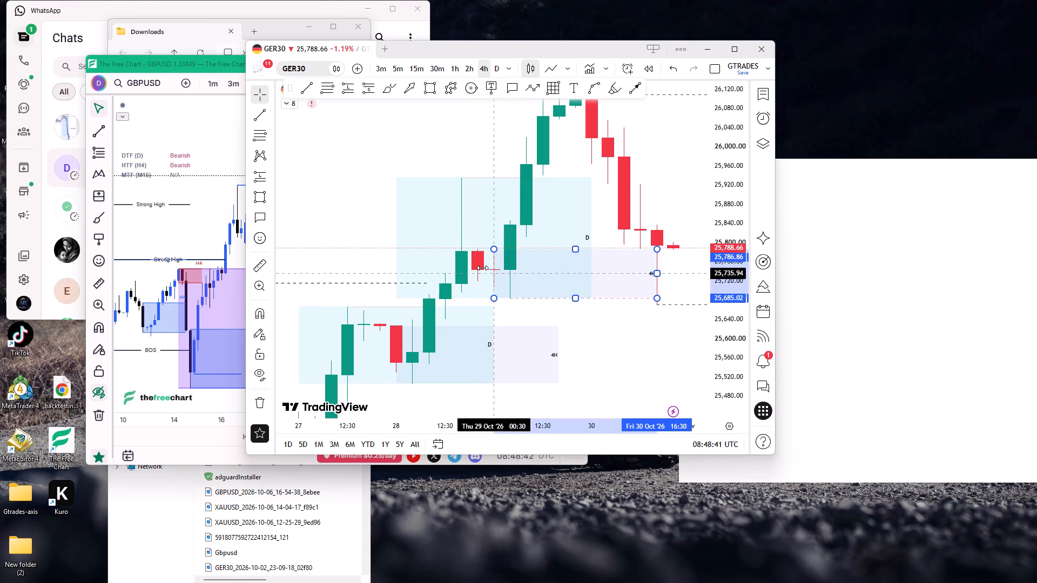
{"action": "left_click_drag", "start_coordinate": [482, 268], "coordinate": [482, 267]}
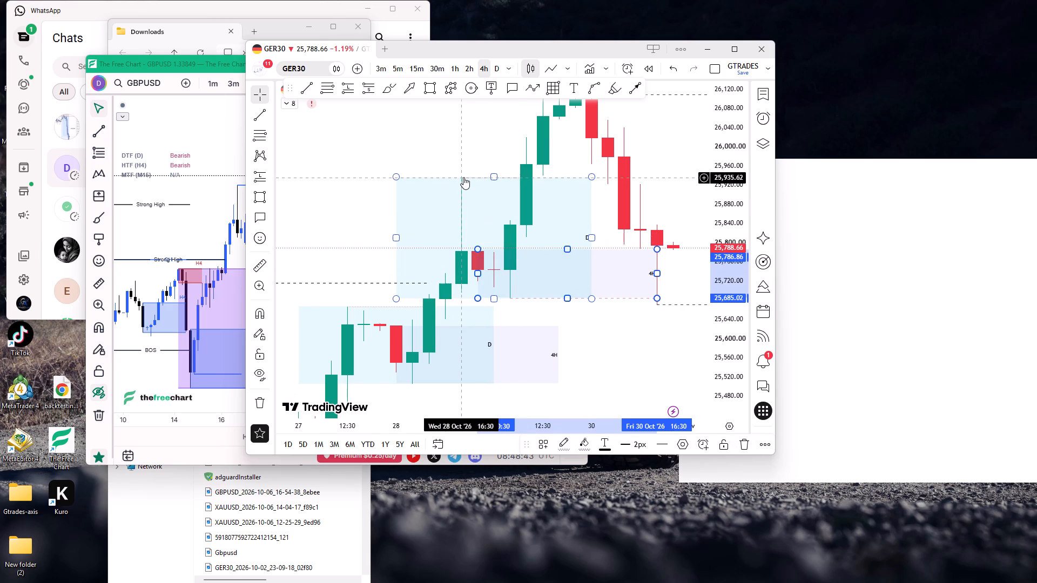
Move the top-left corner of the 4H zone over the lower daily zone to 27 October 20:30 at about 25,632.
{"action": "scroll", "coordinate": [500, 173], "scroll_direction": "down", "scroll_amount": 8, "text": "ctrl"}
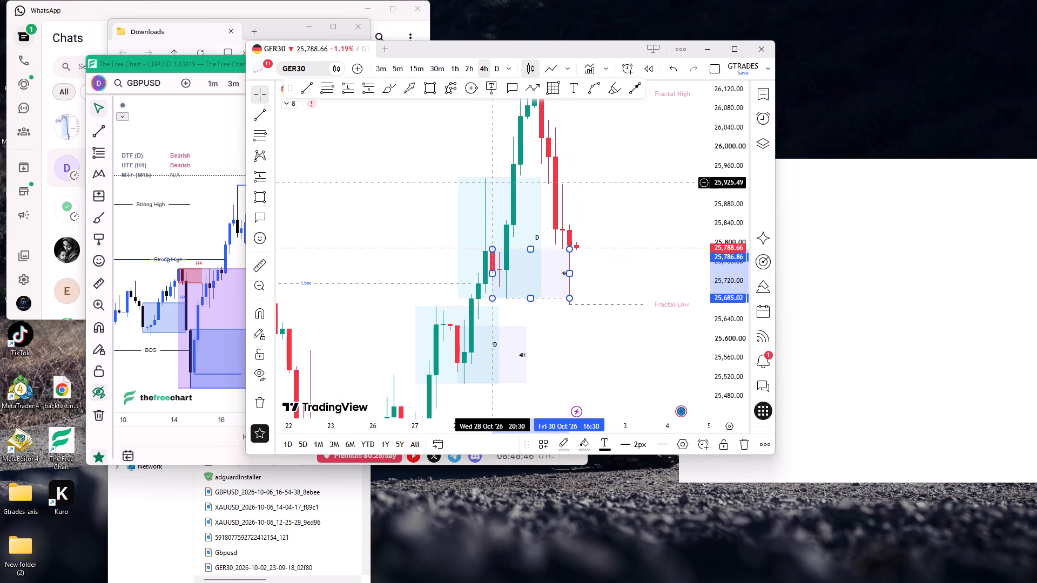
{"action": "left_click_drag", "start_coordinate": [720, 123], "coordinate": [704, 265]}
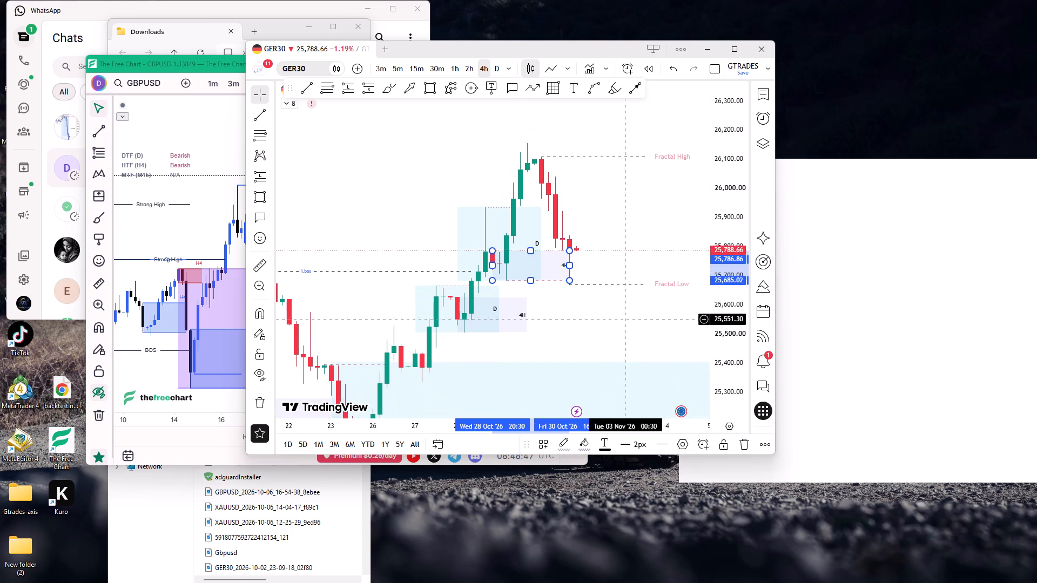
{"action": "left_click_drag", "start_coordinate": [599, 322], "coordinate": [559, 287]}
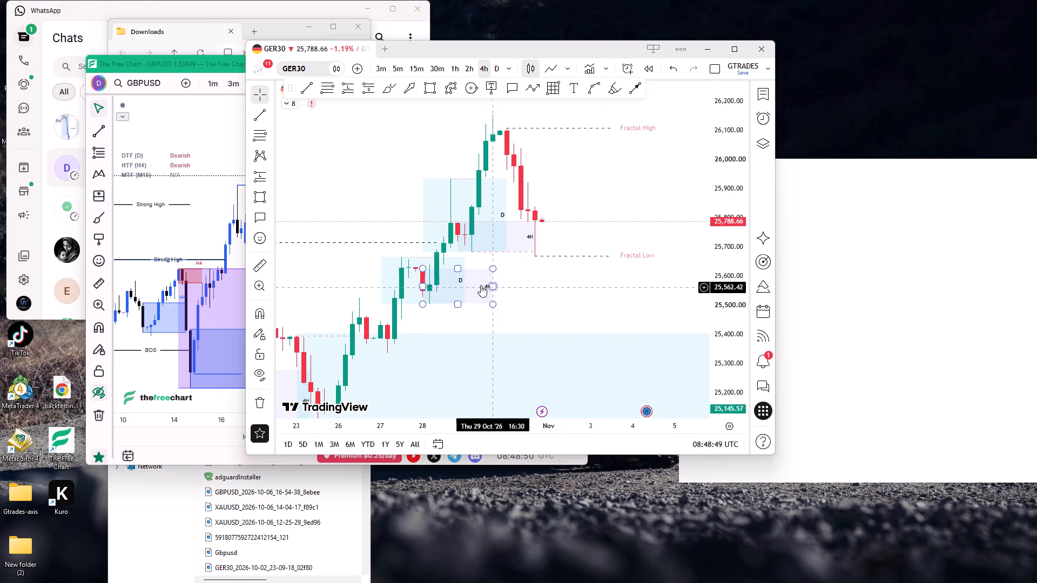
{"action": "left_click", "coordinate": [420, 269]}
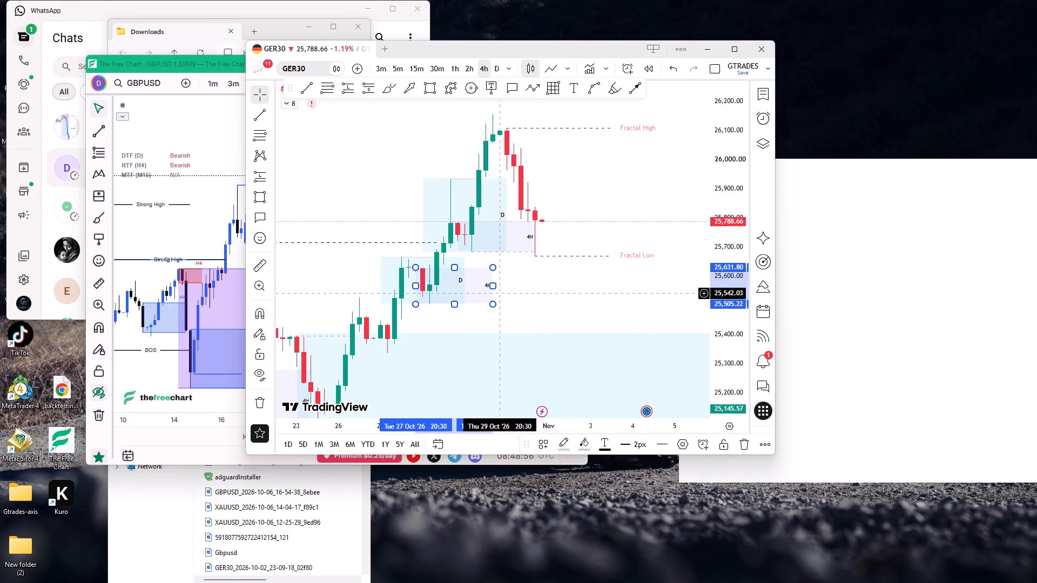
Draw a rectangle from 27 October 04:30 to 30 October 16:30, between about 25,438 and 25,337.
{"action": "left_click_drag", "start_coordinate": [542, 296], "coordinate": [550, 237]}
{"action": "left_click", "coordinate": [422, 85]}
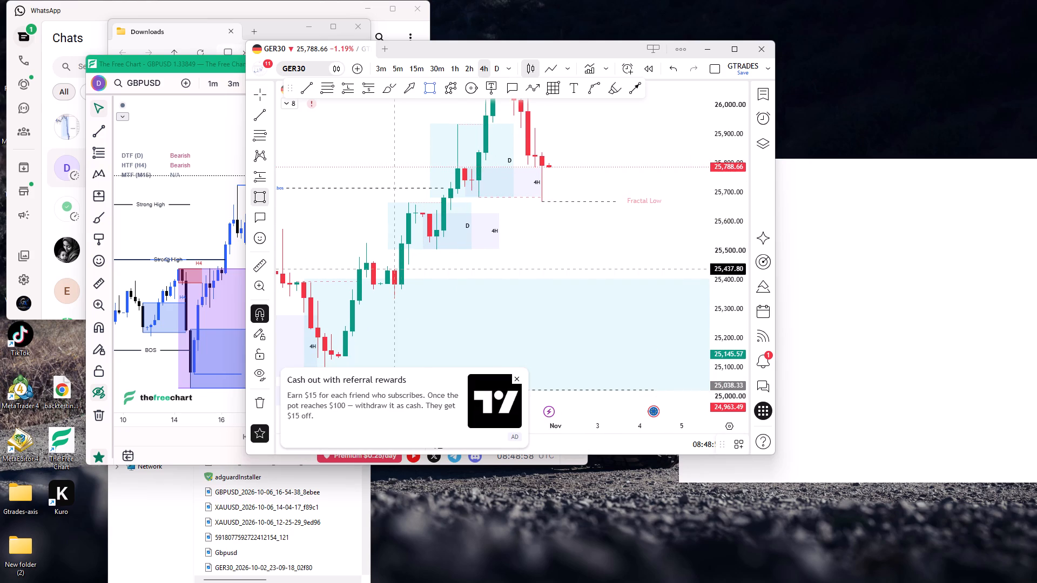
{"action": "left_click", "coordinate": [393, 265], "text": "ctrl"}
{"action": "left_click", "coordinate": [394, 304], "text": "ctrl"}
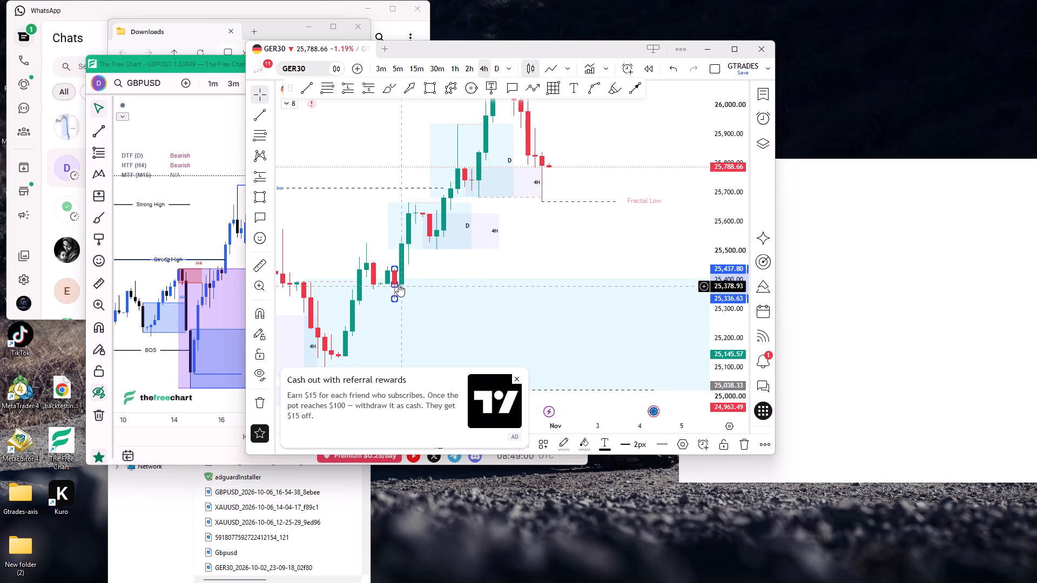
{"action": "left_click_drag", "start_coordinate": [398, 284], "coordinate": [543, 294]}
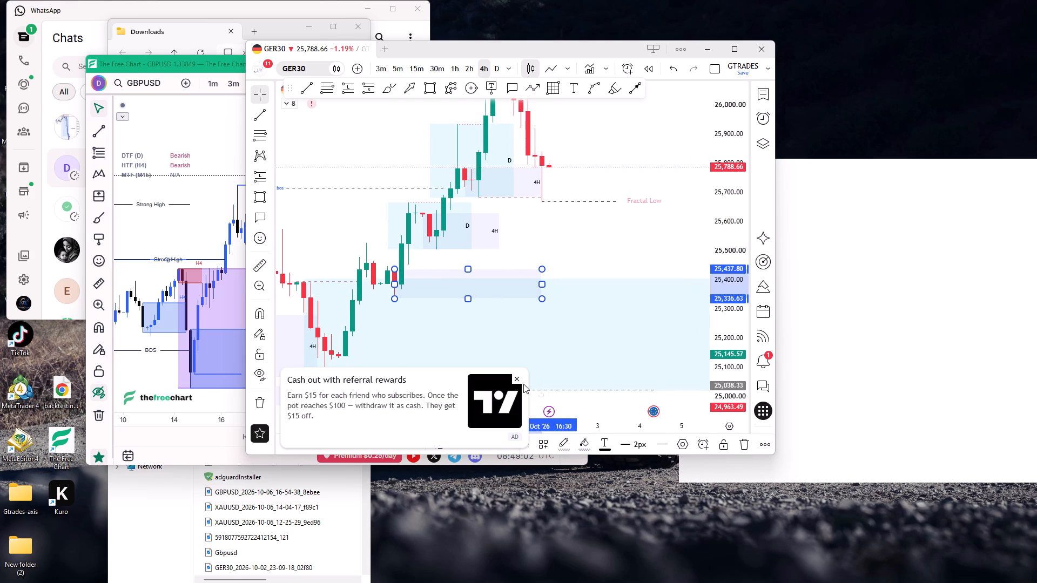
Dismiss the referral advert and apply the 4H Demand template to the new lowest rectangle.
{"action": "left_click", "coordinate": [515, 378]}
{"action": "left_click", "coordinate": [546, 445]}
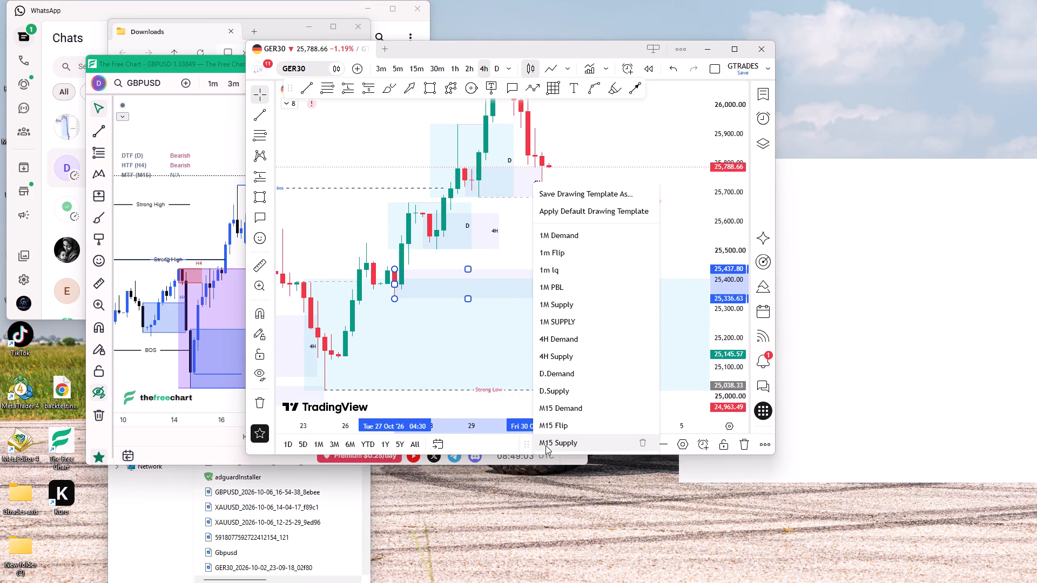
{"action": "left_click", "coordinate": [561, 343]}
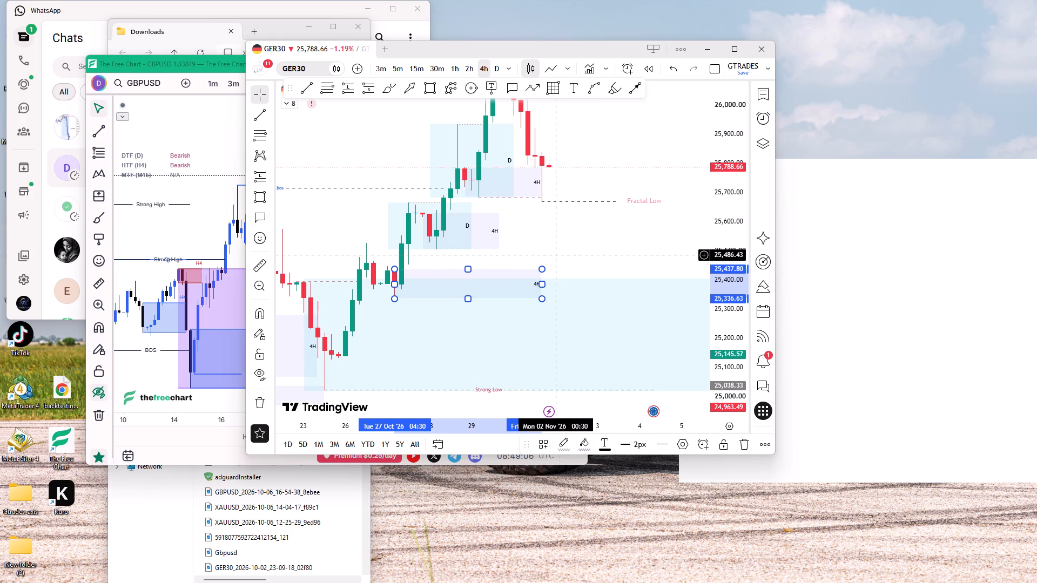
Extend the right edge of the middle 4H demand zone, between about 25,632 and 25,505, to 30 October 16:30.
{"action": "scroll", "coordinate": [556, 255], "scroll_direction": "down", "scroll_amount": 2, "text": "ctrl"}
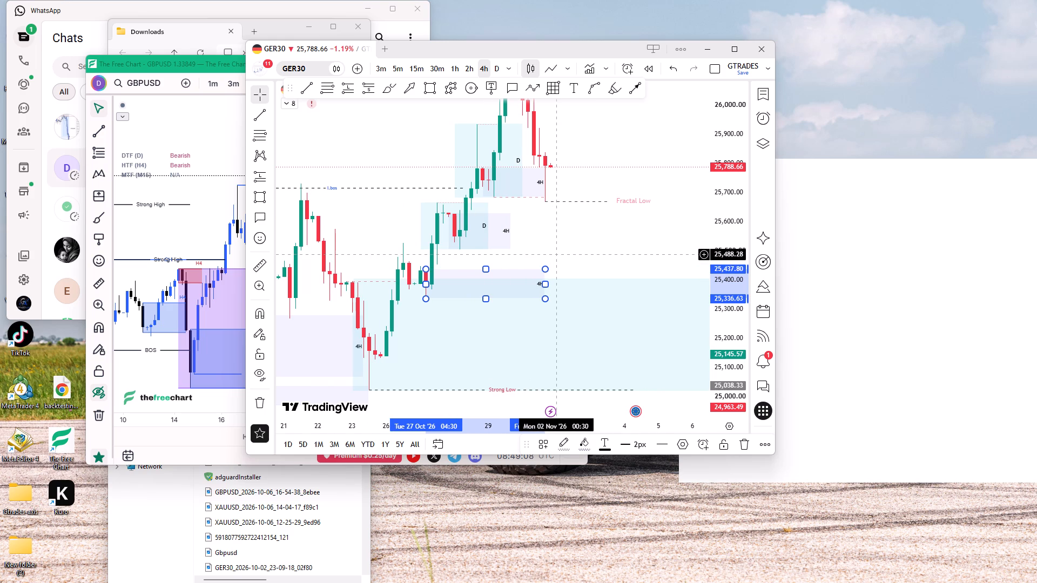
{"action": "scroll", "coordinate": [557, 254], "scroll_direction": "up", "scroll_amount": 4}
{"action": "left_click_drag", "start_coordinate": [548, 249], "coordinate": [588, 309]}
{"action": "scroll", "coordinate": [585, 304], "scroll_direction": "down", "scroll_amount": 2}
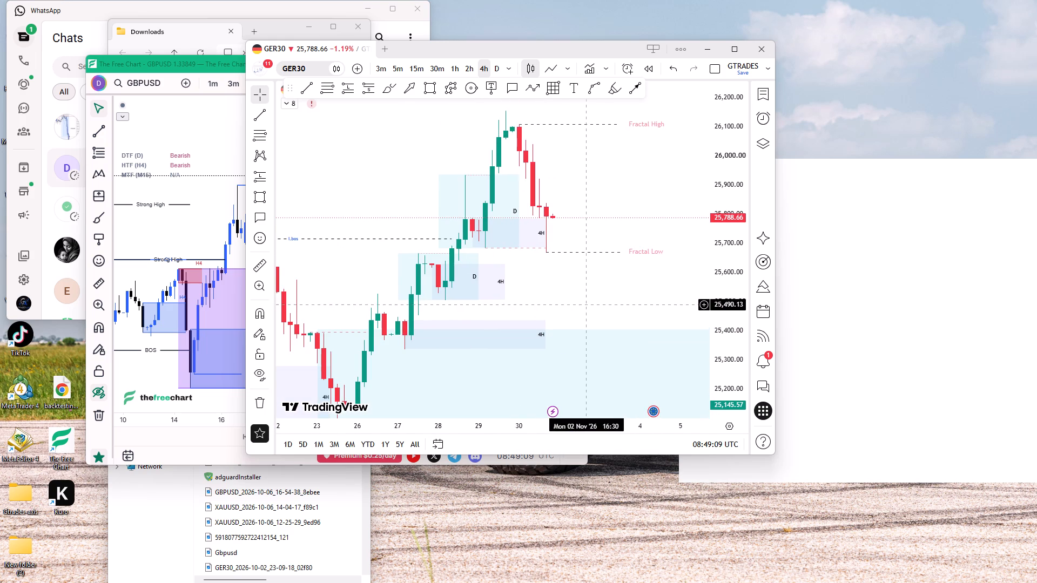
{"action": "left_click_drag", "start_coordinate": [737, 176], "coordinate": [711, 252]}
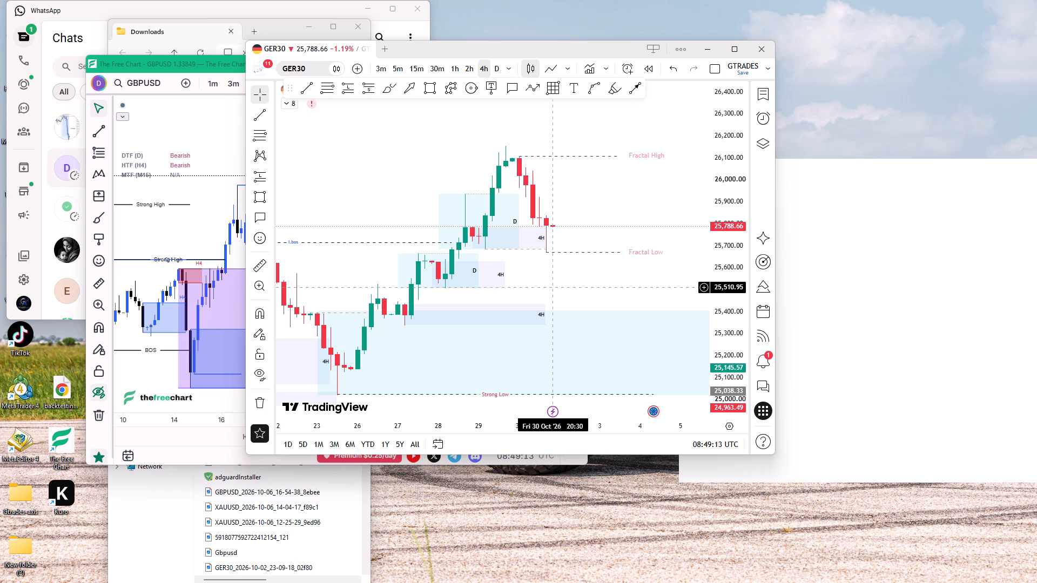
{"action": "left_click_drag", "start_coordinate": [504, 274], "coordinate": [527, 279]}
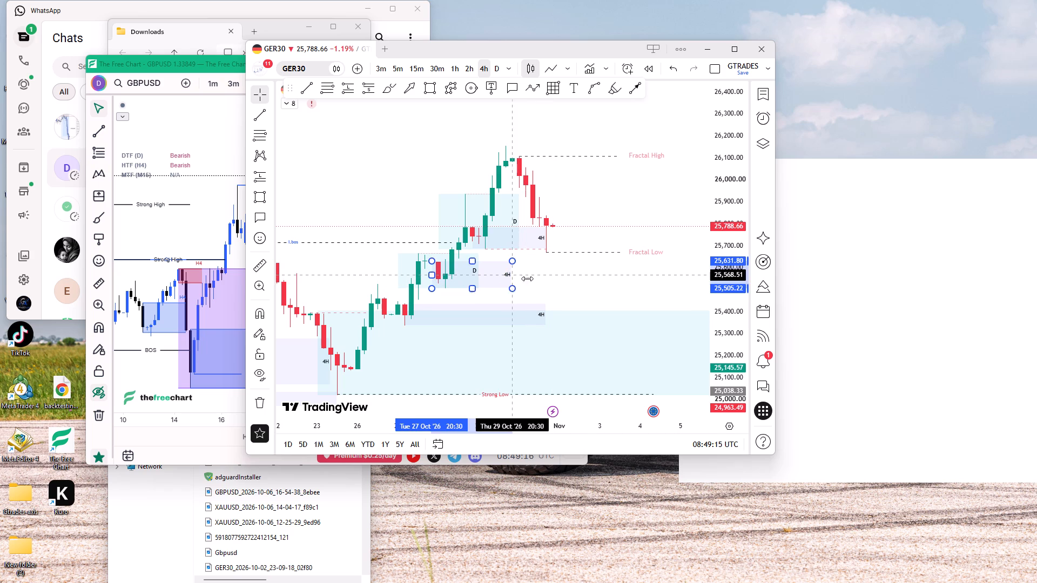
{"action": "left_click_drag", "start_coordinate": [527, 279], "coordinate": [545, 284]}
{"action": "left_click", "coordinate": [601, 286]}
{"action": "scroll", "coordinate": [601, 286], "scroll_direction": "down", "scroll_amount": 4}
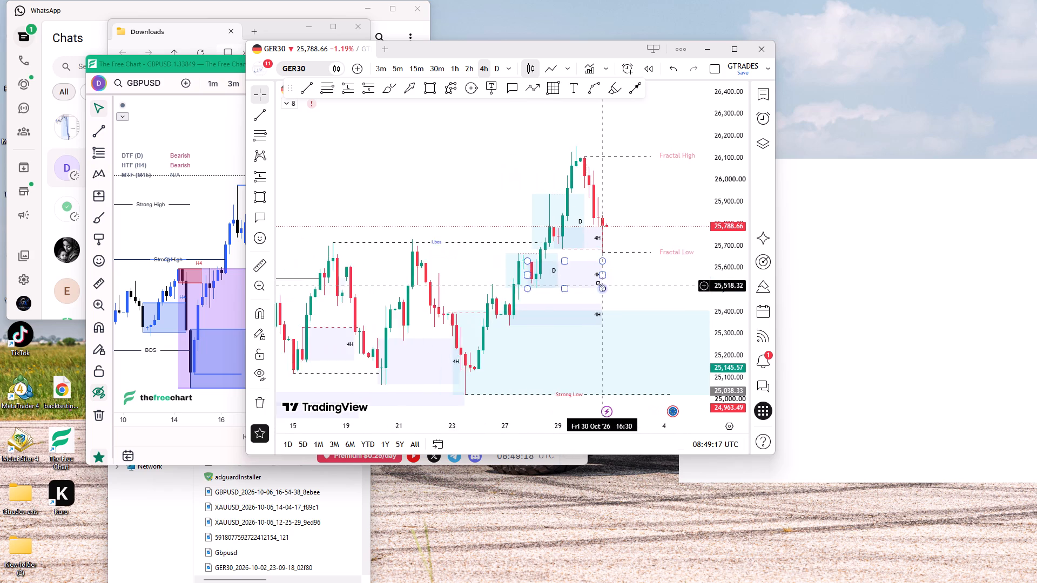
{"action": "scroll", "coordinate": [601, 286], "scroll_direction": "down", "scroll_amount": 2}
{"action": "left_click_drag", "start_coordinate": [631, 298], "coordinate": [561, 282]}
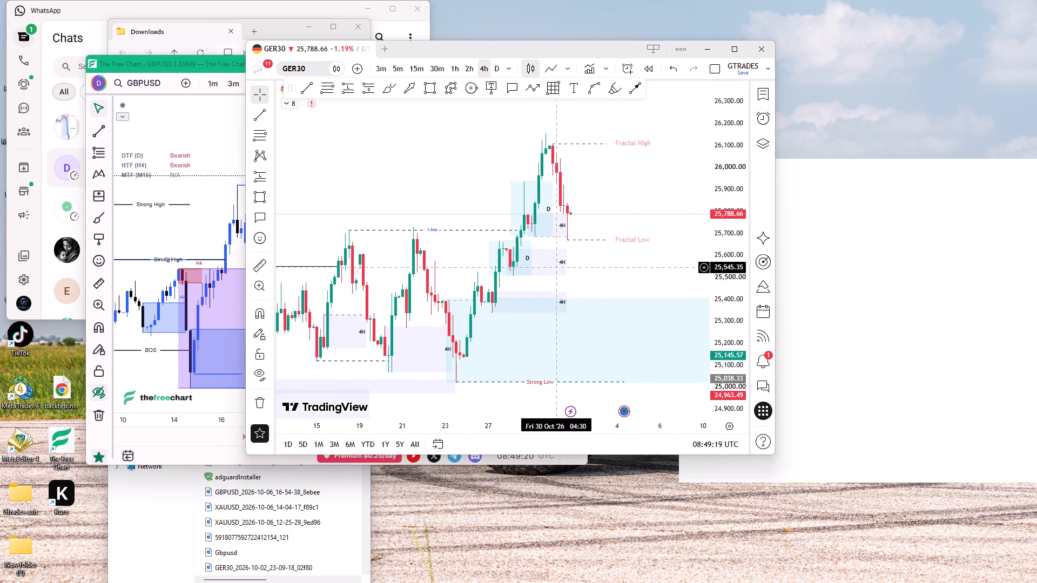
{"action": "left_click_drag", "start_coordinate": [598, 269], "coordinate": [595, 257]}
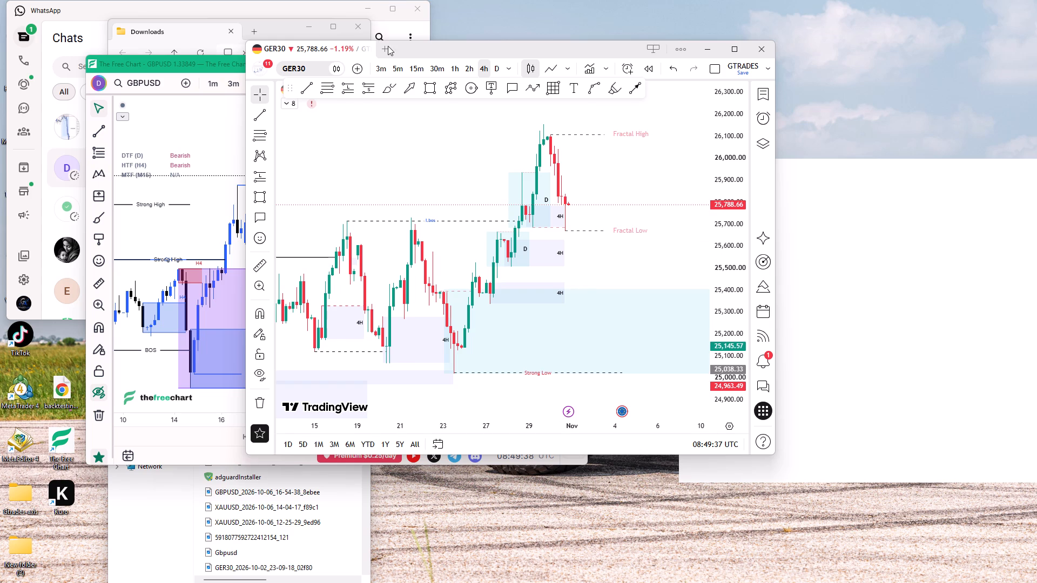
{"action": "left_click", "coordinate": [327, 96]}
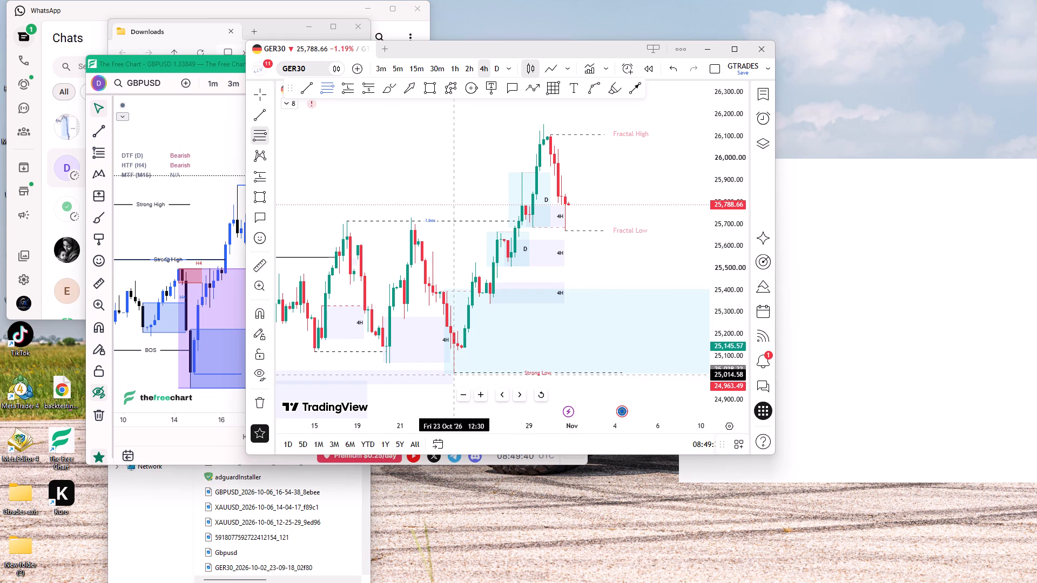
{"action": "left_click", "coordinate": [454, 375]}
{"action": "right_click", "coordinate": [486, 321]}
Draw a trend line at about 25,685 from 29 October 04:30 to 30 October 16:30 and apply the 4H Ch template.
{"action": "scroll", "coordinate": [594, 195], "scroll_direction": "up", "scroll_amount": 5, "text": "ctrl"}
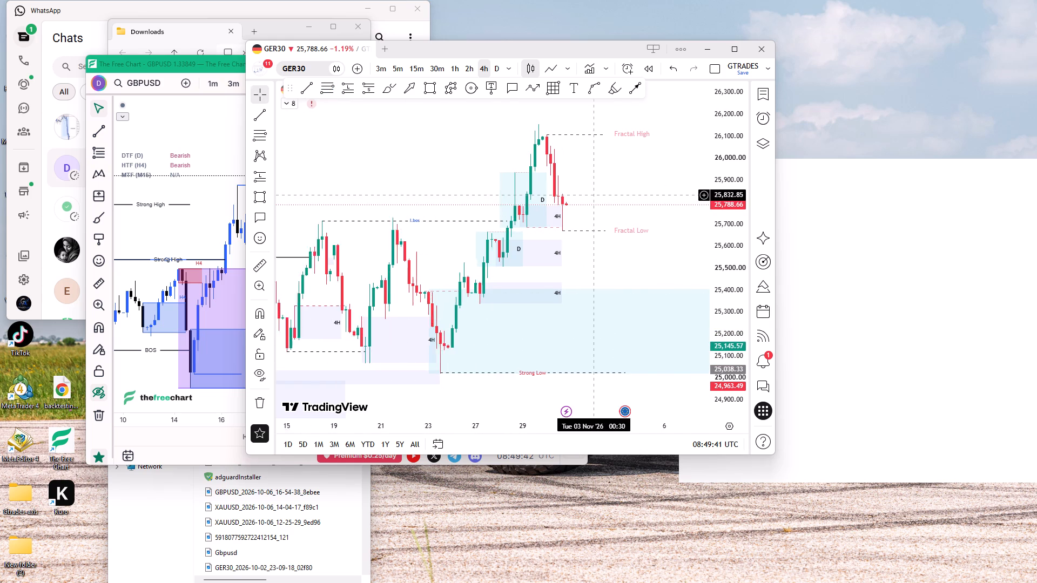
{"action": "scroll", "coordinate": [594, 195], "scroll_direction": "up", "scroll_amount": 3, "text": "ctrl"}
{"action": "left_click_drag", "start_coordinate": [731, 297], "coordinate": [656, 148]}
{"action": "left_click_drag", "start_coordinate": [630, 138], "coordinate": [555, 322]}
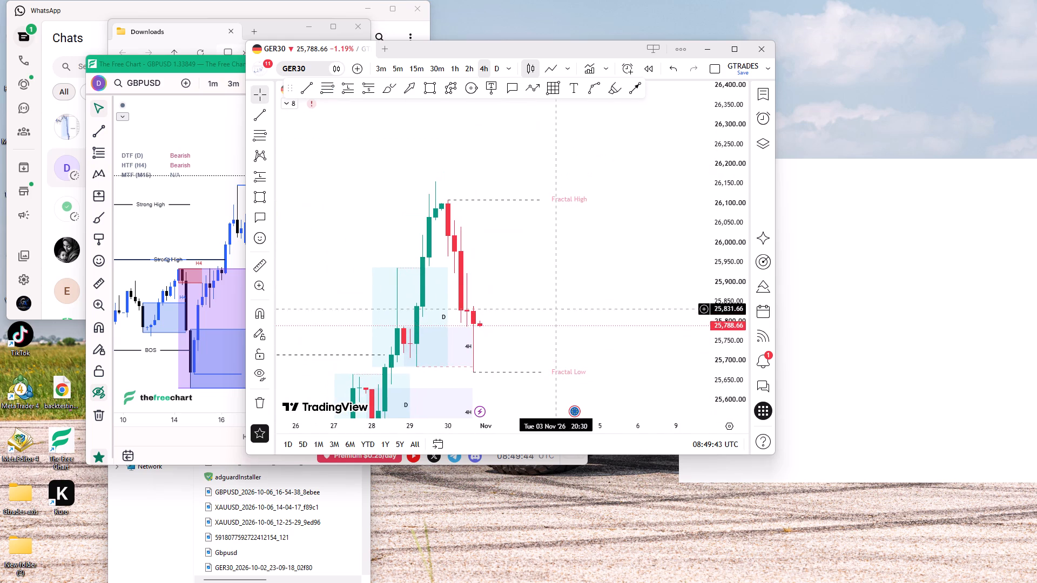
{"action": "left_click", "coordinate": [311, 86]}
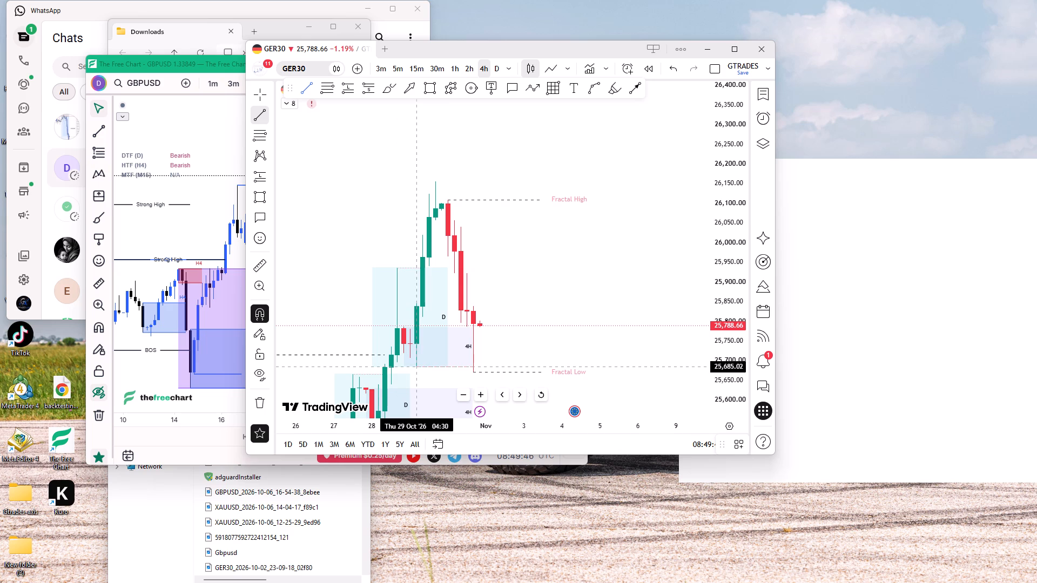
{"action": "left_click", "coordinate": [414, 384], "text": "ctrl"}
{"action": "left_click", "coordinate": [473, 370], "text": "shift"}
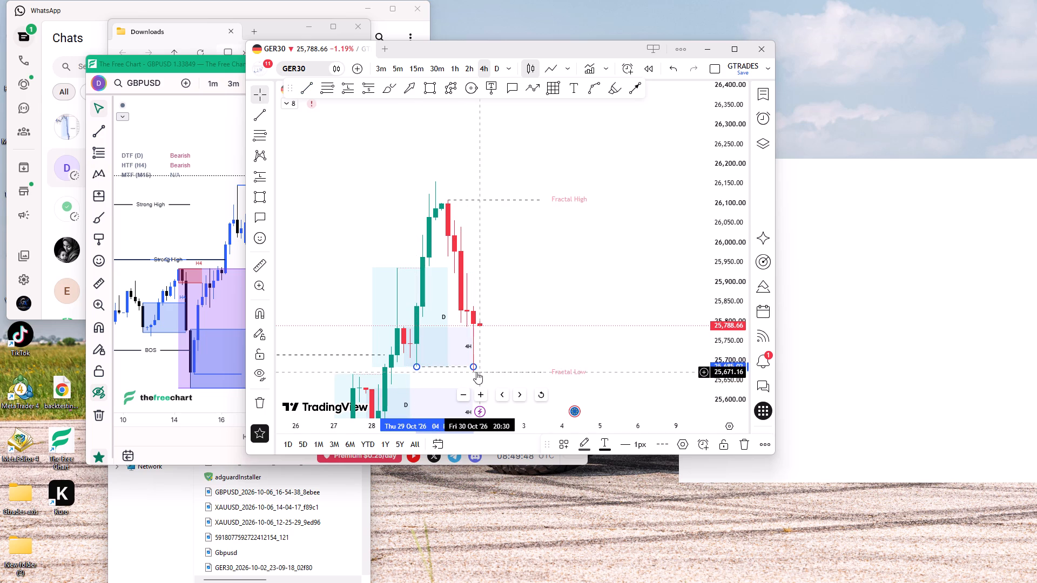
{"action": "left_click", "coordinate": [562, 439]}
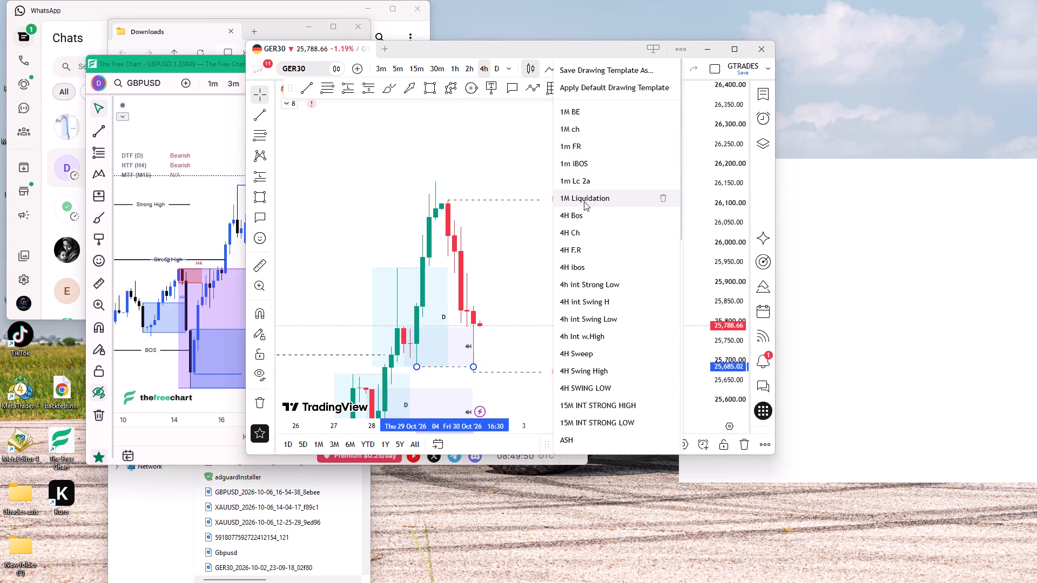
{"action": "left_click", "coordinate": [576, 233]}
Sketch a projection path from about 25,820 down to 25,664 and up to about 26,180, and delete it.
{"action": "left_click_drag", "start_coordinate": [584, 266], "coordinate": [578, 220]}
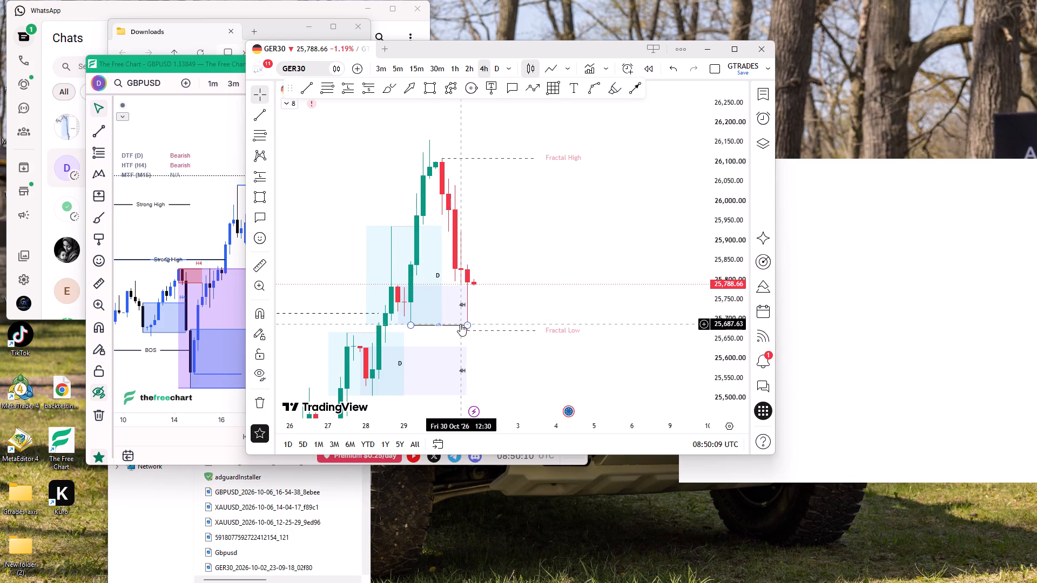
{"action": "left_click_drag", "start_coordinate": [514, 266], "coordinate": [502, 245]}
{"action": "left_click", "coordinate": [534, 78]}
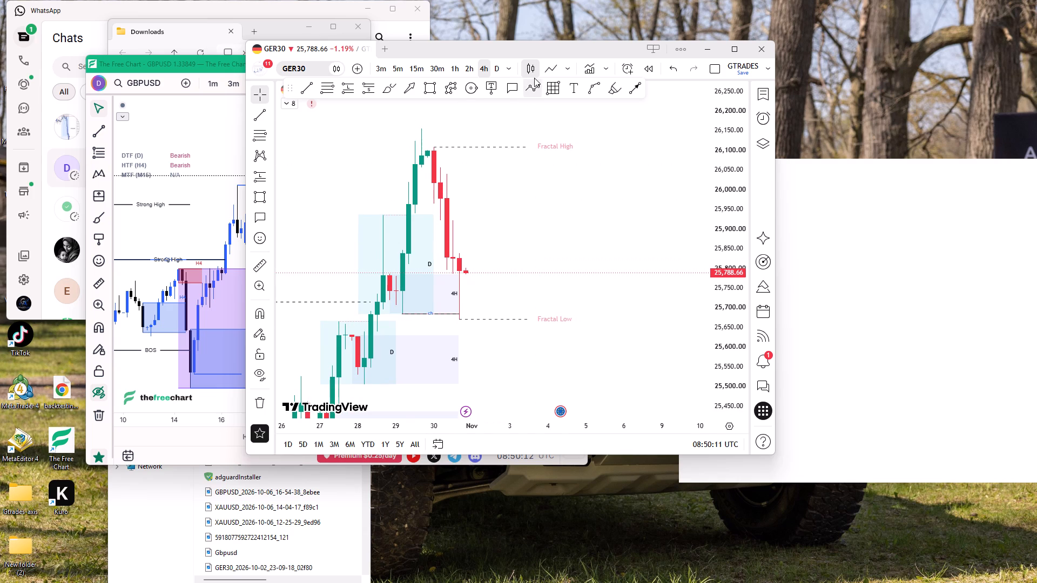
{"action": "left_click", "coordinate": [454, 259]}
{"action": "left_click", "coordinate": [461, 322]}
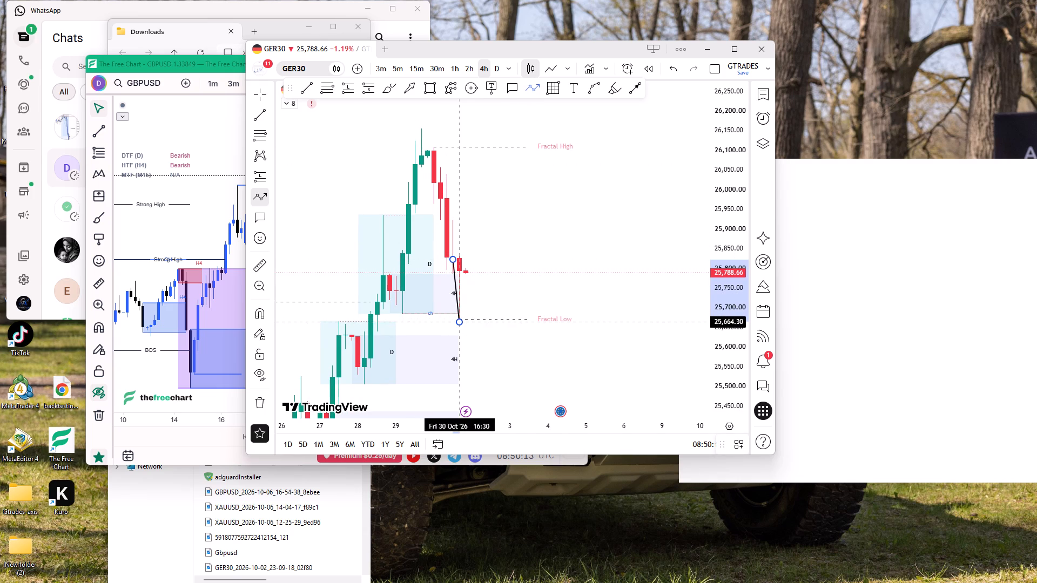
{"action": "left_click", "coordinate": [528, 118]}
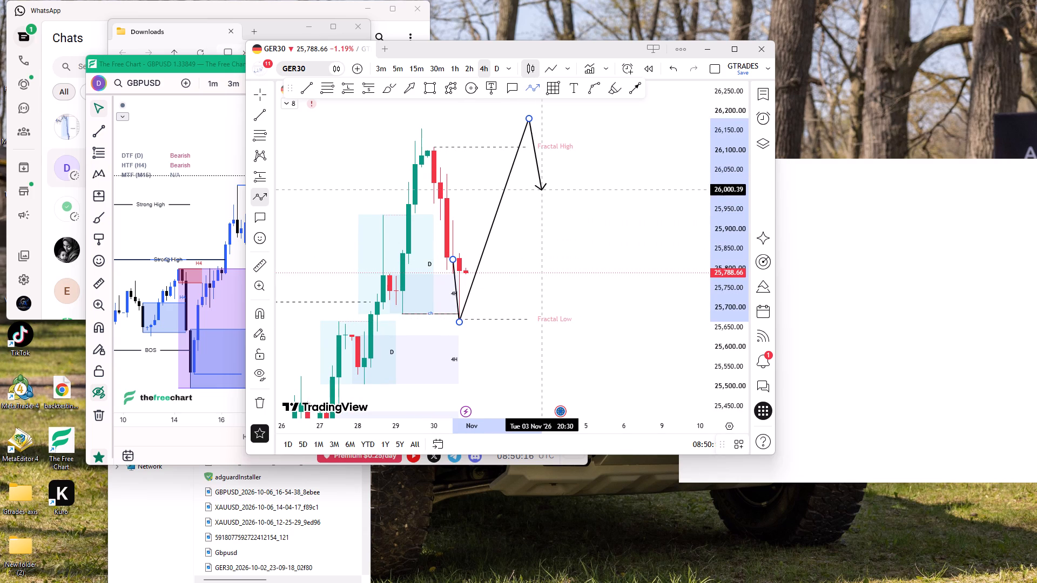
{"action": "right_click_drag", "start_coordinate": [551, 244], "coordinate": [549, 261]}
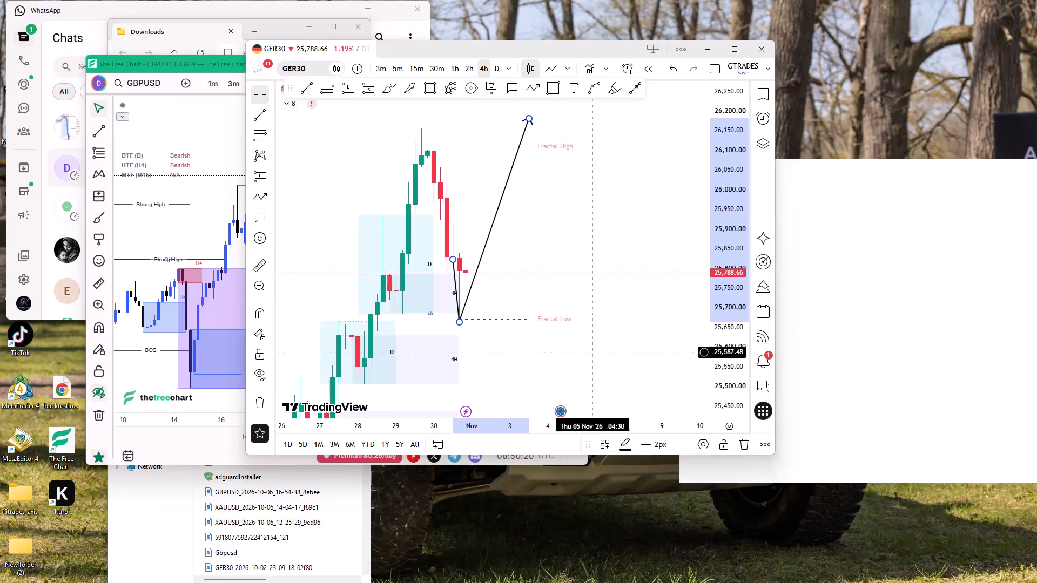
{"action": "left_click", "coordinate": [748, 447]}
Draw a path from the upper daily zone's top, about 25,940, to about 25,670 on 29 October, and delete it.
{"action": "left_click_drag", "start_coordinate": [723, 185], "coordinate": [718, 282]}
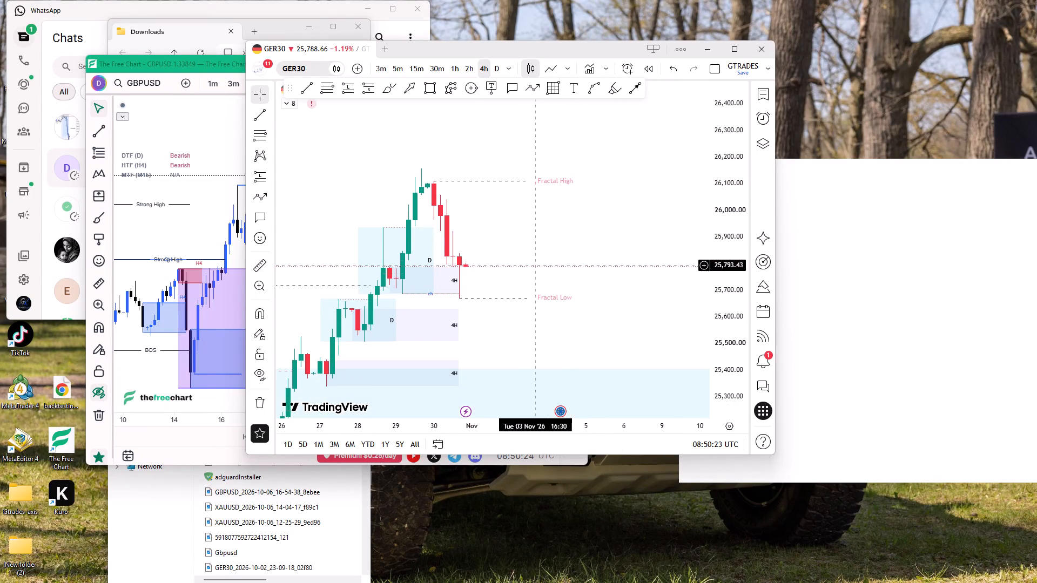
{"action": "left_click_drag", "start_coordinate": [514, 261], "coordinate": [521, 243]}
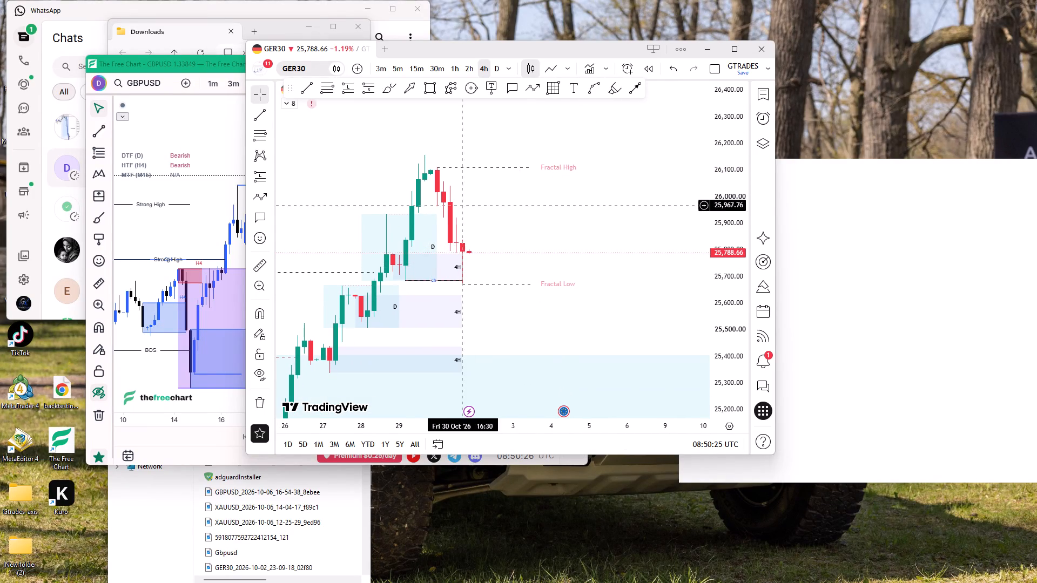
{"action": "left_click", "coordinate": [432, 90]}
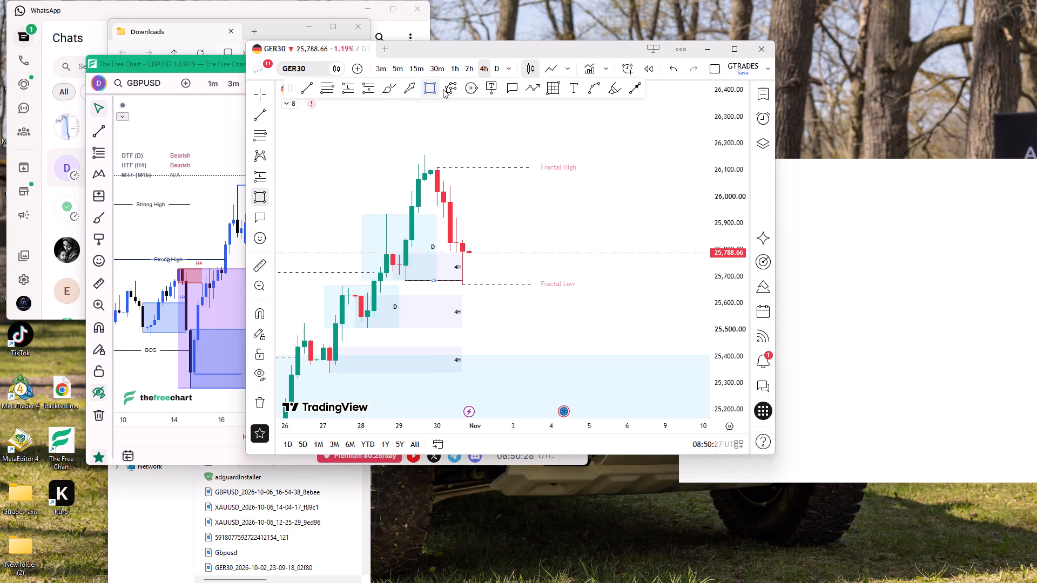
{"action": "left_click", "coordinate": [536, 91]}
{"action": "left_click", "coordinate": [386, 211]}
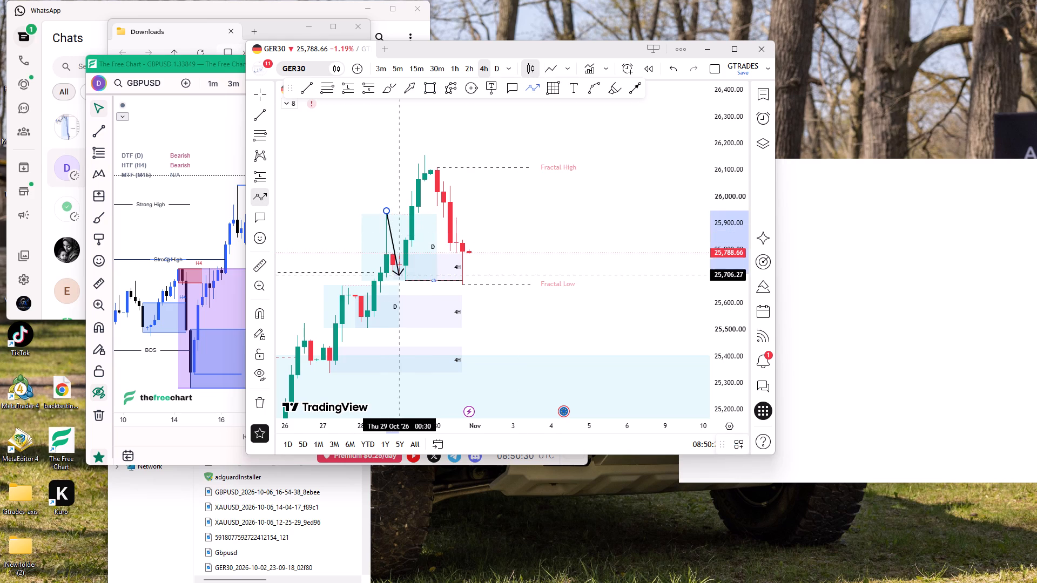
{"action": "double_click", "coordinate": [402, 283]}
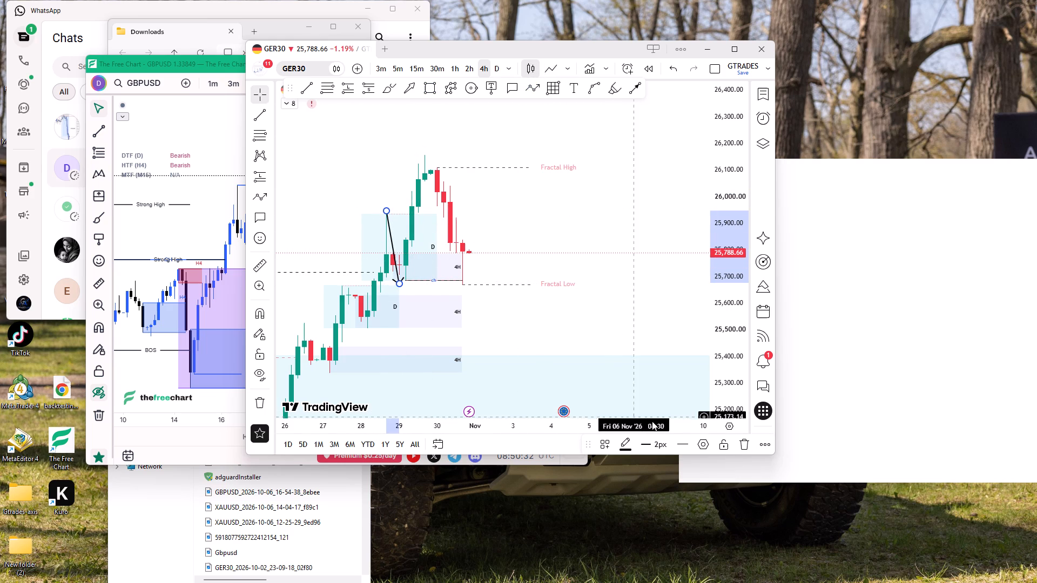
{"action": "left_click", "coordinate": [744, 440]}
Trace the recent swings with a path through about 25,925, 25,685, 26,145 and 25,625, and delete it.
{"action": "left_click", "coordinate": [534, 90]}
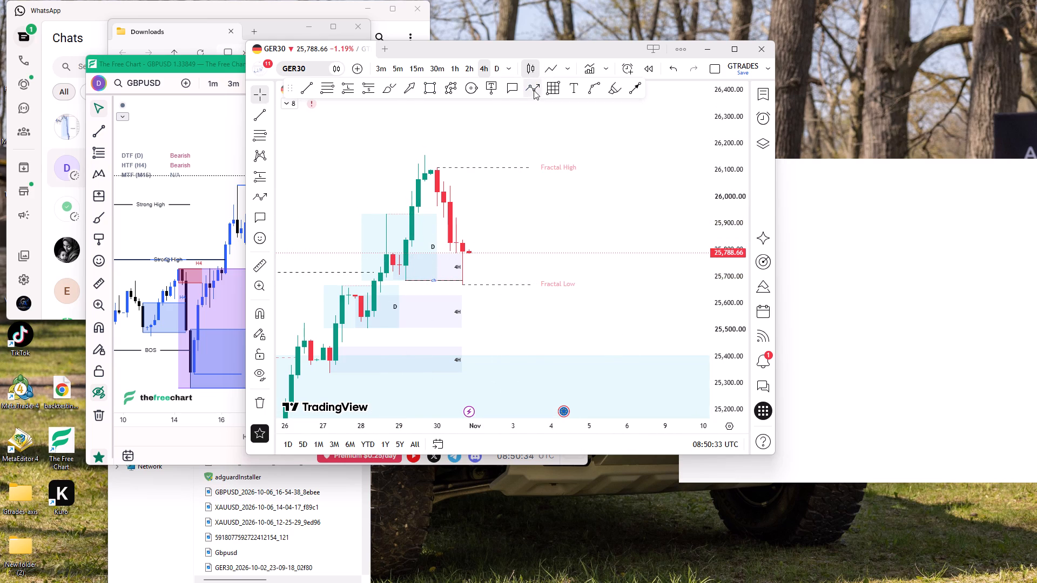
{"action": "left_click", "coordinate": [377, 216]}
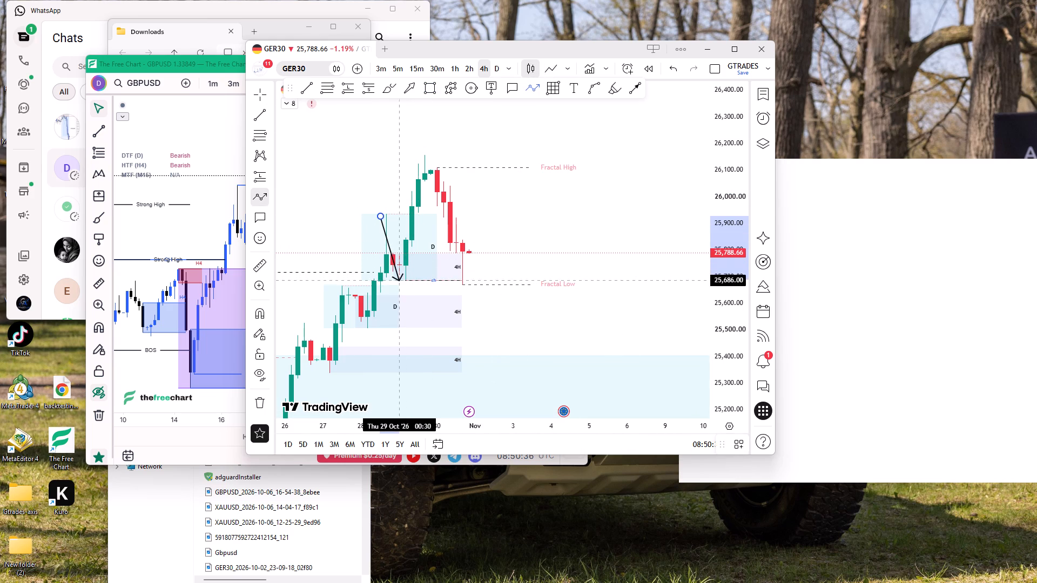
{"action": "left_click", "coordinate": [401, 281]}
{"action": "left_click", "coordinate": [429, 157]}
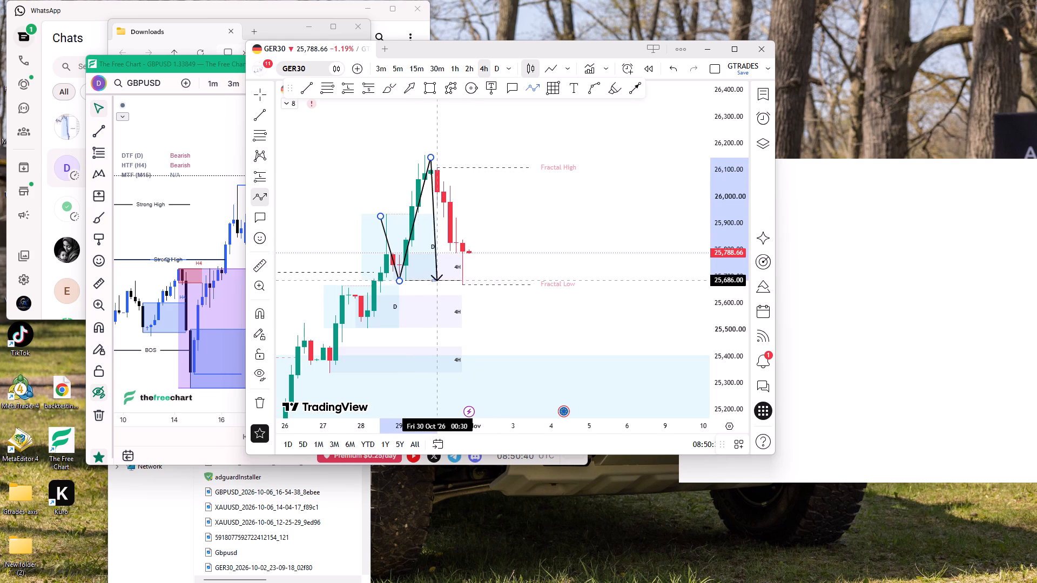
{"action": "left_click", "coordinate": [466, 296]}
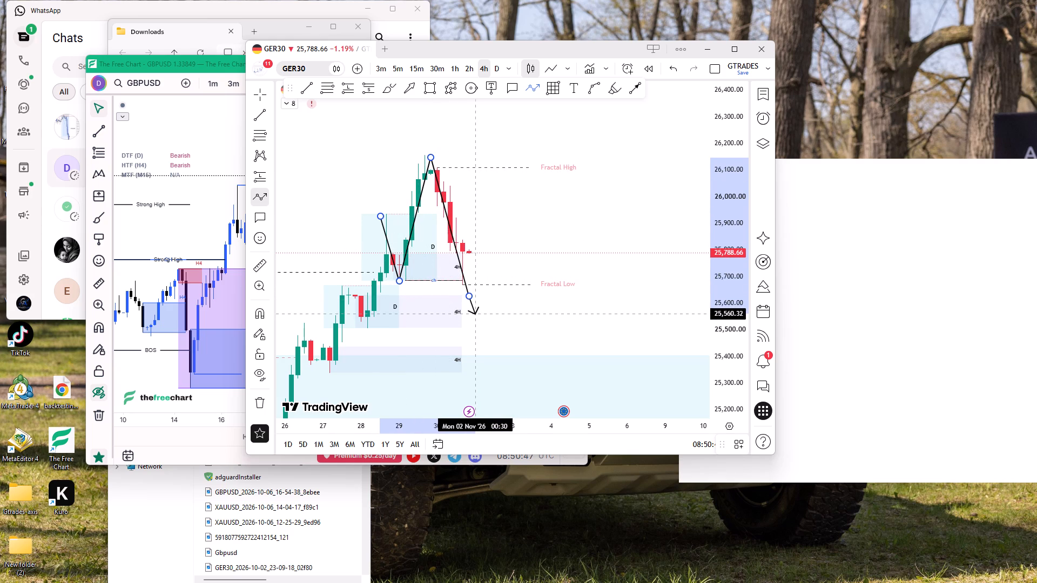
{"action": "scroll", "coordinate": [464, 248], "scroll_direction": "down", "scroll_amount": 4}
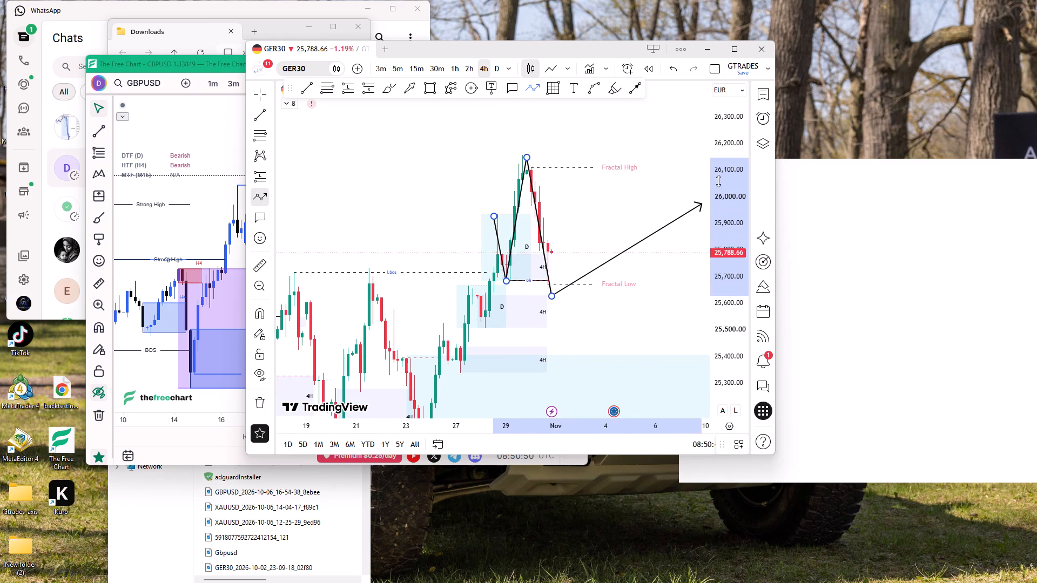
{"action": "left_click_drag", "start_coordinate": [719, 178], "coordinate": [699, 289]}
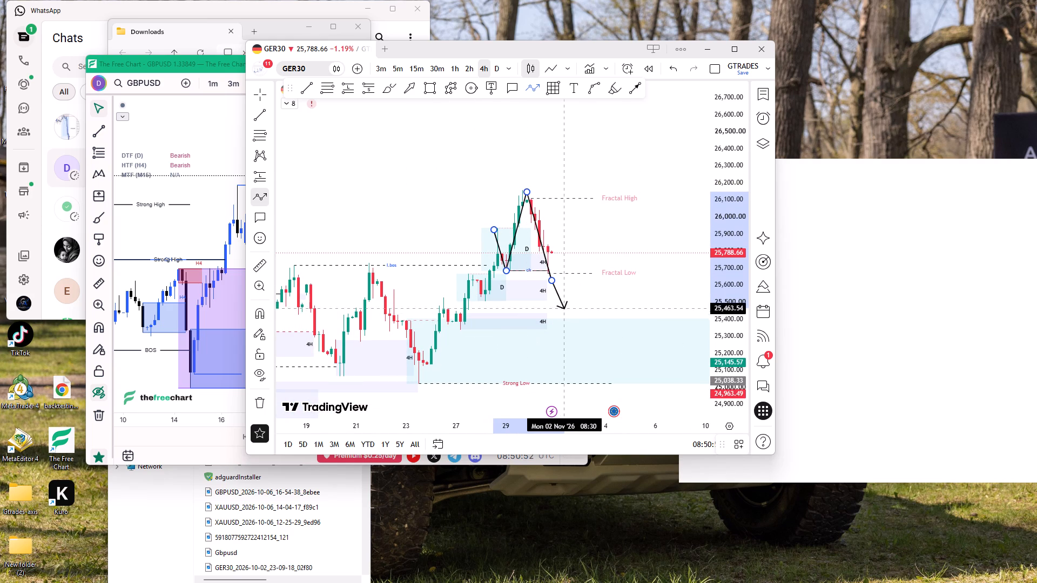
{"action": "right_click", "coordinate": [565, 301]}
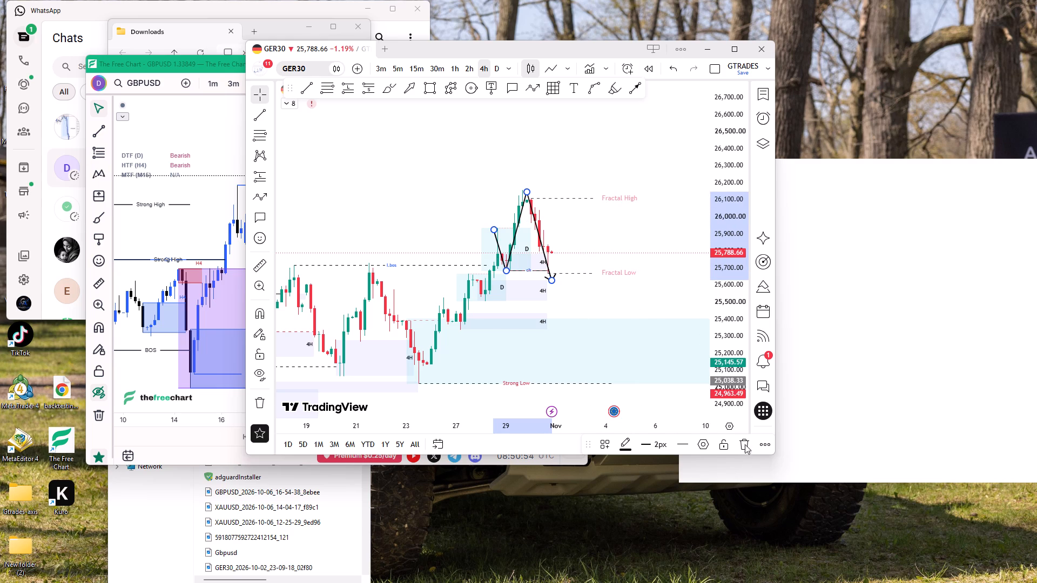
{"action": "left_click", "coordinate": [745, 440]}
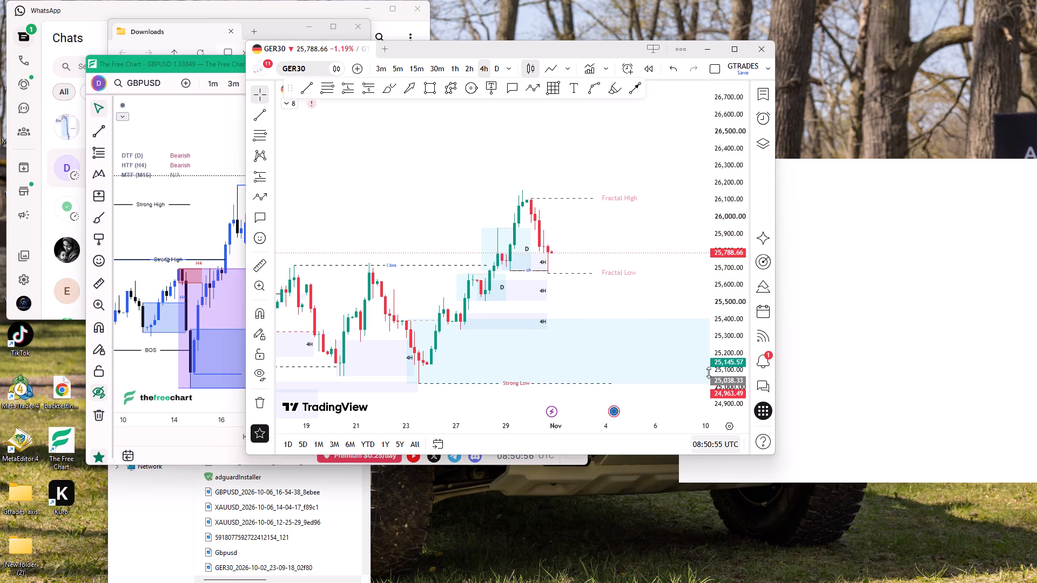
Draw a Fib retracement from the Strong Low at about 25,027 on 23 October up to the swing high near 26,155.
{"action": "left_click_drag", "start_coordinate": [634, 313], "coordinate": [578, 286]}
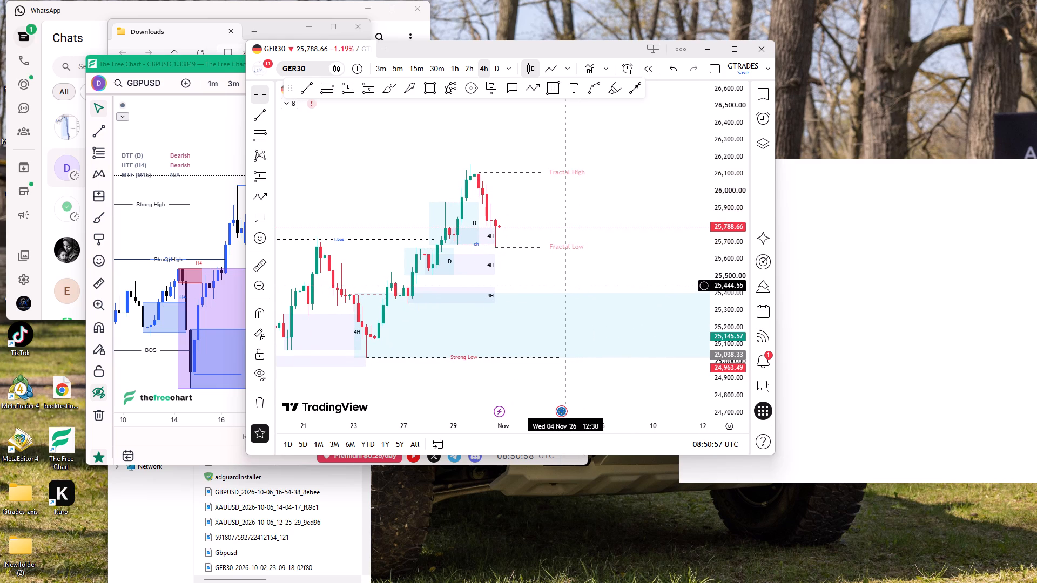
{"action": "scroll", "coordinate": [564, 286], "scroll_direction": "down", "scroll_amount": 2}
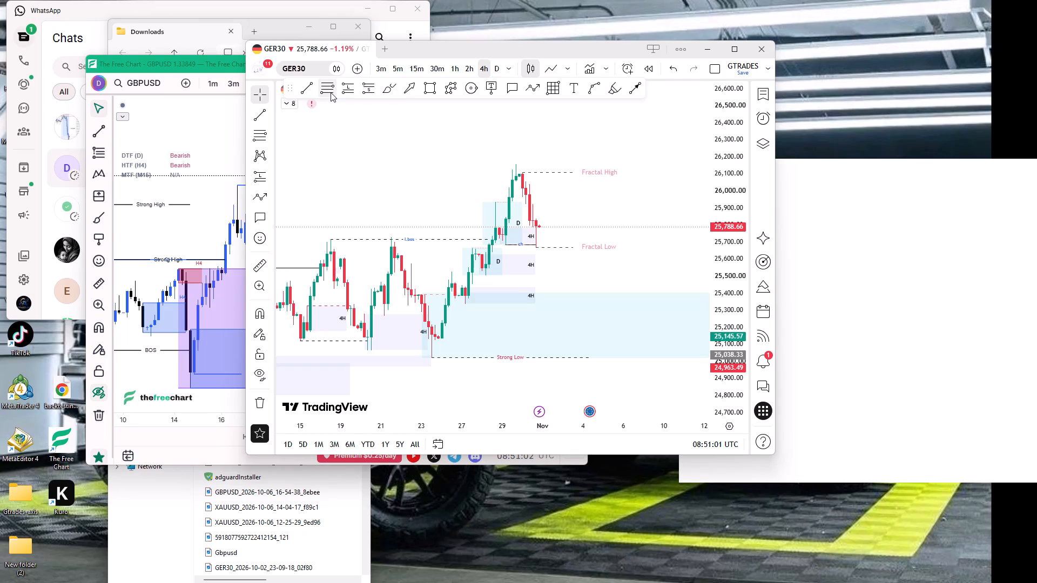
{"action": "left_click", "coordinate": [331, 92]}
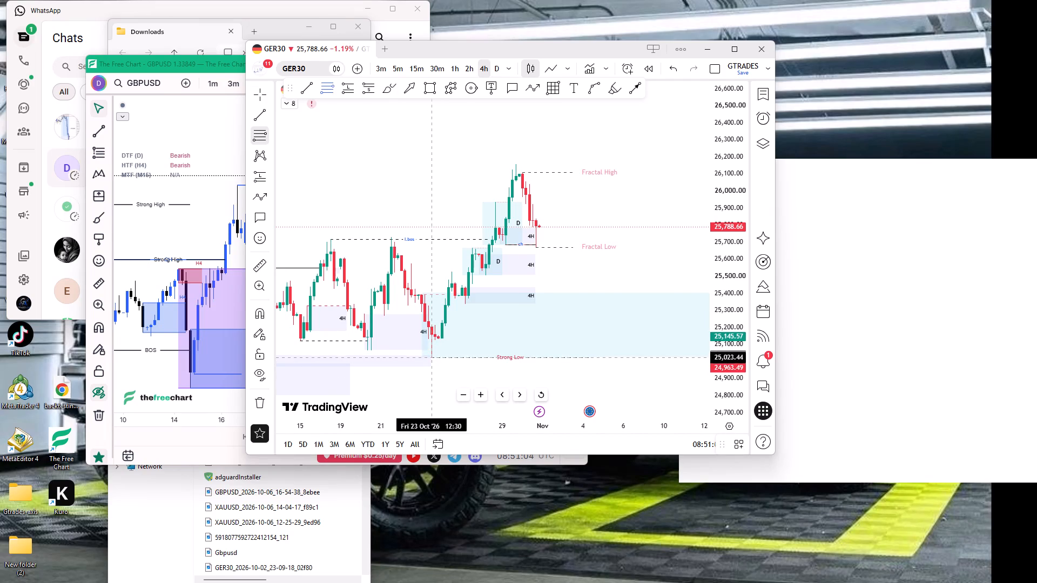
{"action": "left_click", "coordinate": [429, 357]}
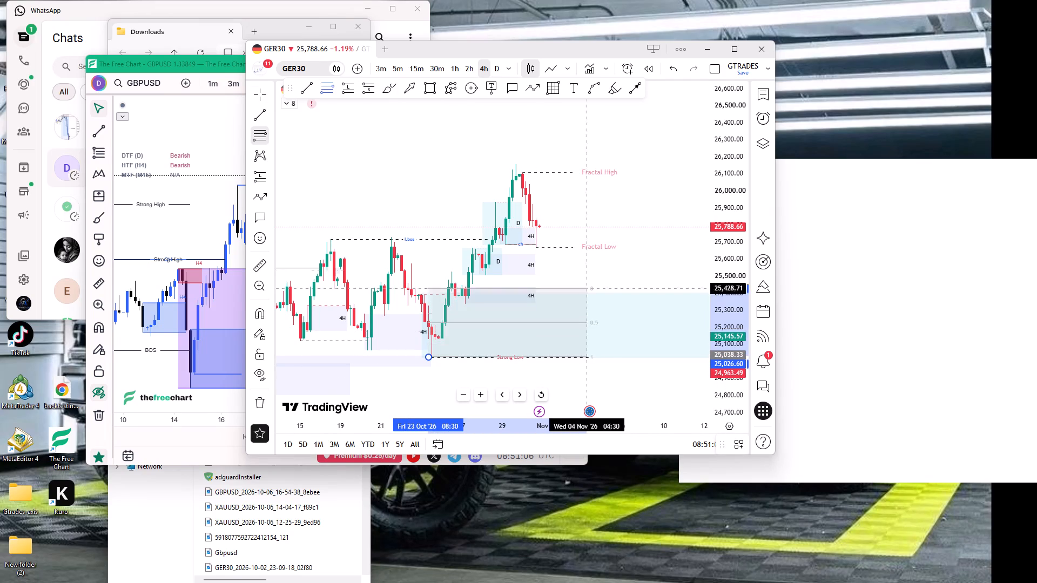
{"action": "left_click", "coordinate": [596, 164]}
{"action": "left_click", "coordinate": [619, 232]}
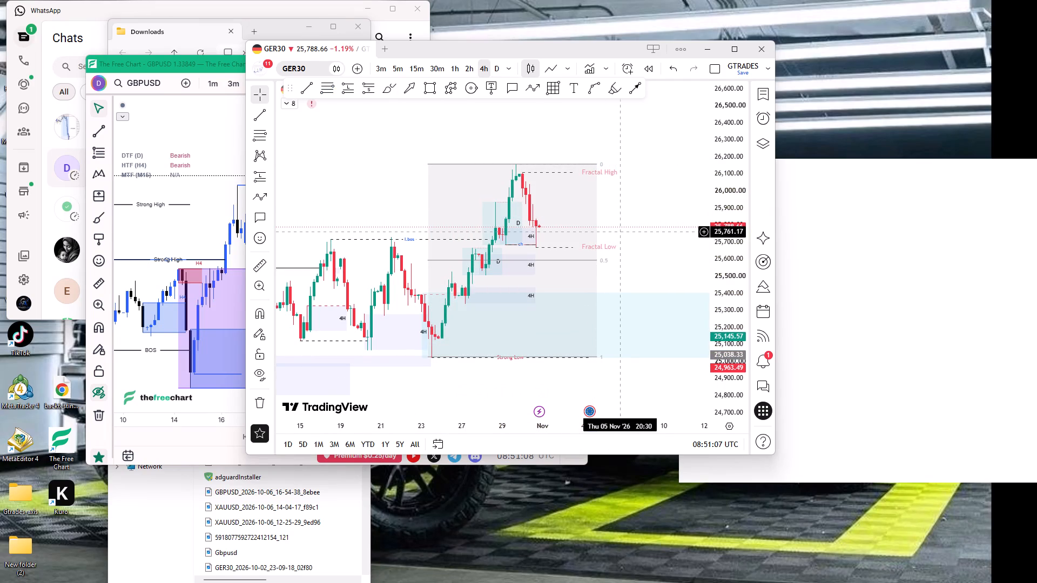
Draw a rectangle from 23 October 12:30 to about 2 November, between about 25,217 and 25,021, at the Strong Low.
{"action": "scroll", "coordinate": [619, 232], "scroll_direction": "up", "scroll_amount": 3}
{"action": "left_click_drag", "start_coordinate": [733, 322], "coordinate": [724, 256]}
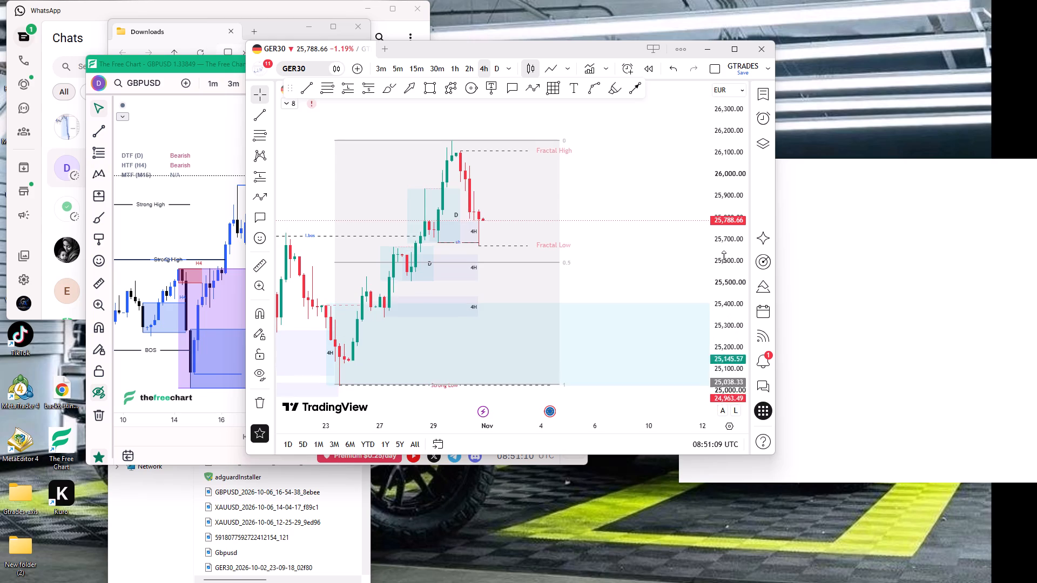
{"action": "left_click_drag", "start_coordinate": [724, 256], "coordinate": [717, 243]}
{"action": "scroll", "coordinate": [655, 206], "scroll_direction": "down", "scroll_amount": 3, "text": "ctrl"}
{"action": "left_click_drag", "start_coordinate": [635, 214], "coordinate": [677, 215]}
{"action": "scroll", "coordinate": [591, 231], "scroll_direction": "up", "scroll_amount": 2, "text": "ctrl"}
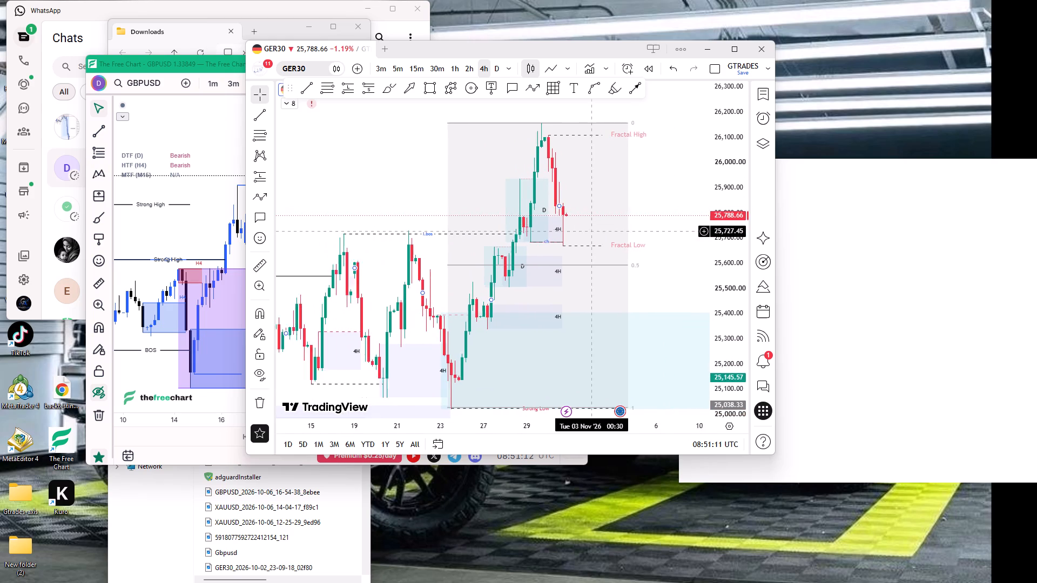
{"action": "scroll", "coordinate": [591, 231], "scroll_direction": "up", "scroll_amount": 1, "text": "ctrl"}
{"action": "left_click_drag", "start_coordinate": [648, 191], "coordinate": [578, 179]}
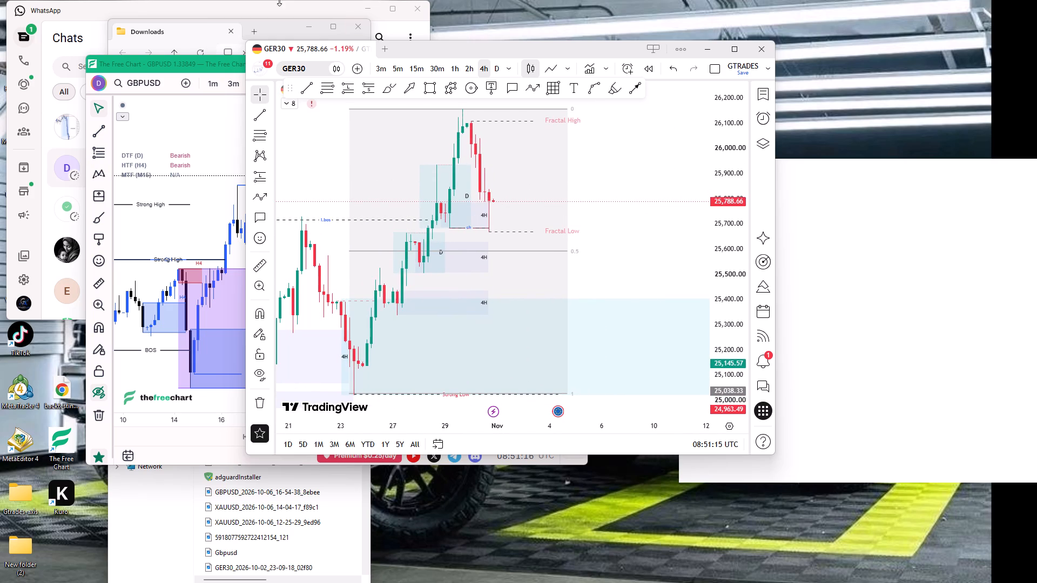
{"action": "left_click", "coordinate": [436, 85]}
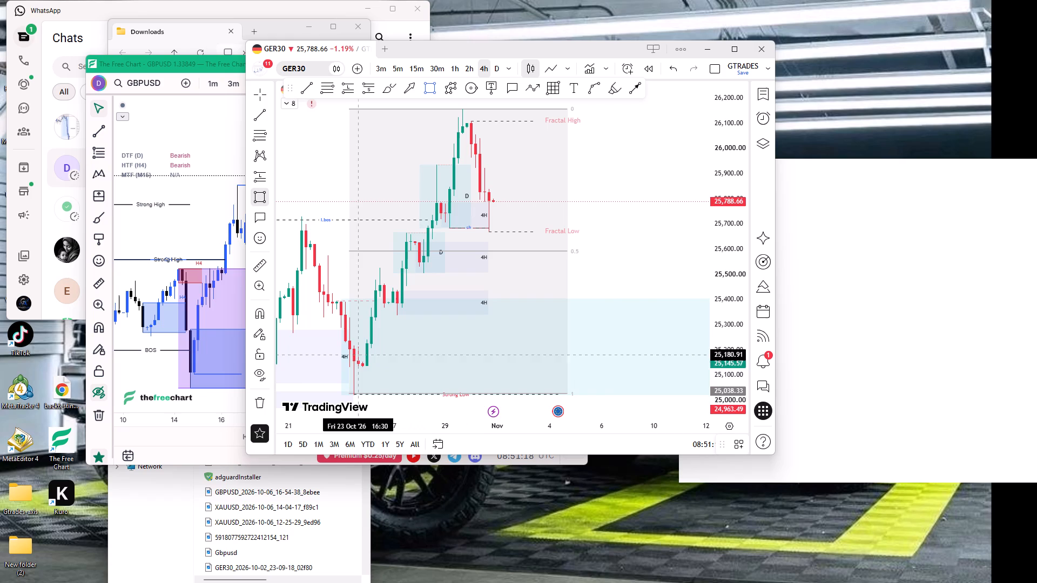
{"action": "left_click", "coordinate": [353, 398], "text": "ctrl"}
{"action": "left_click", "coordinate": [354, 343], "text": "ctrl"}
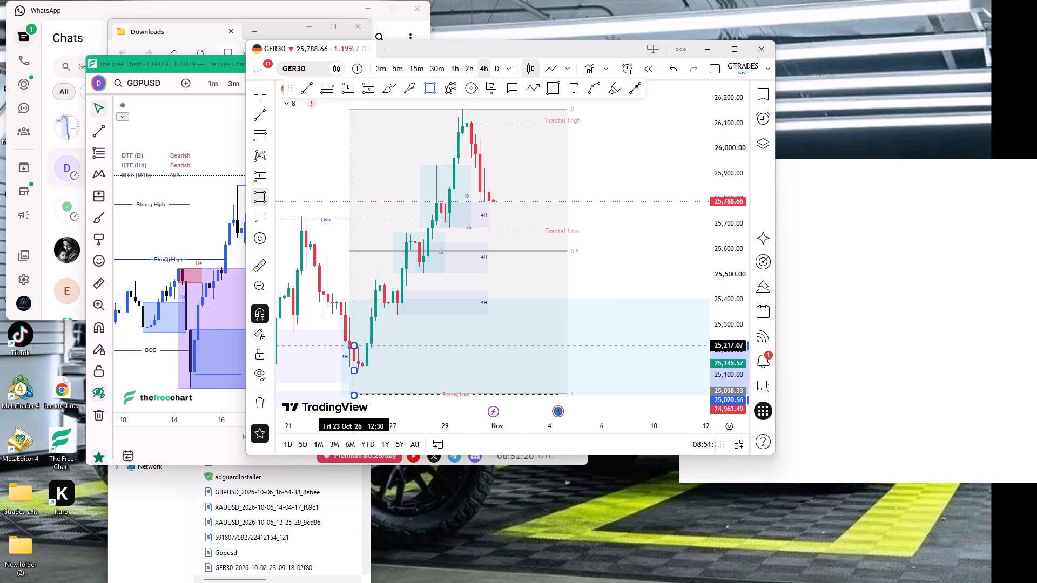
{"action": "left_click_drag", "start_coordinate": [355, 369], "coordinate": [367, 371]}
{"action": "left_click_drag", "start_coordinate": [371, 371], "coordinate": [497, 378]}
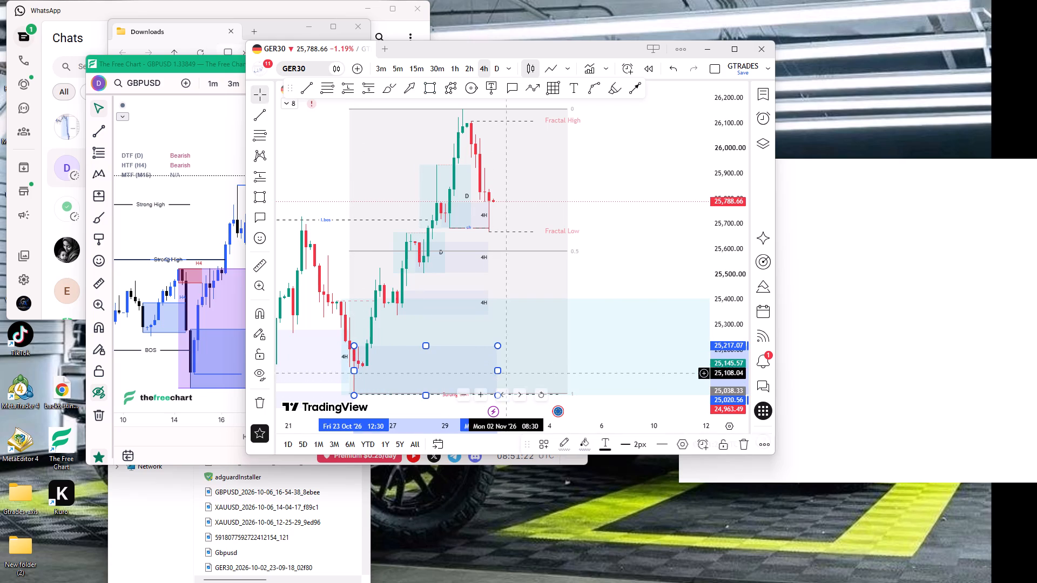
Apply the 4H Demand template to the rectangle at the Strong Low.
{"action": "left_click", "coordinate": [546, 444]}
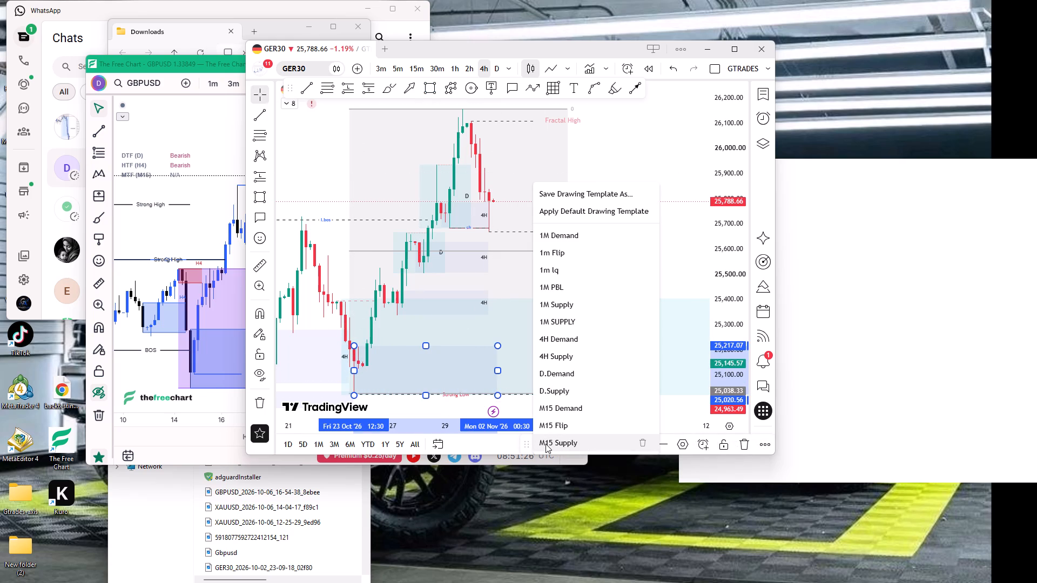
{"action": "left_click", "coordinate": [564, 342]}
{"action": "left_click_drag", "start_coordinate": [644, 254], "coordinate": [647, 226]}
{"action": "left_click", "coordinate": [647, 226]}
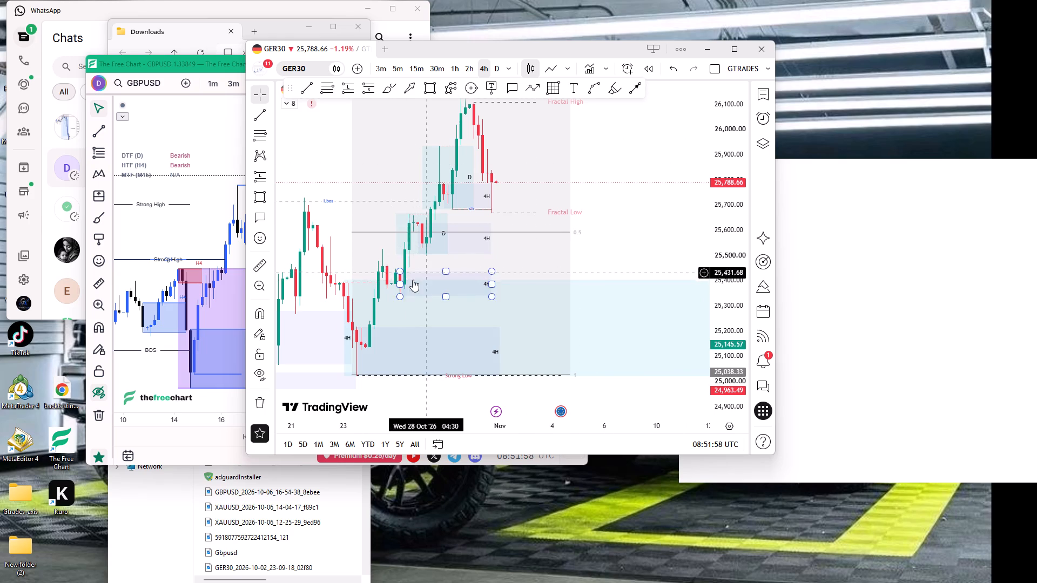
Draw a trend line at about 25,526 from 26 to 27 October 12:30 and apply the 4H ibos template.
{"action": "left_click", "coordinate": [311, 89]}
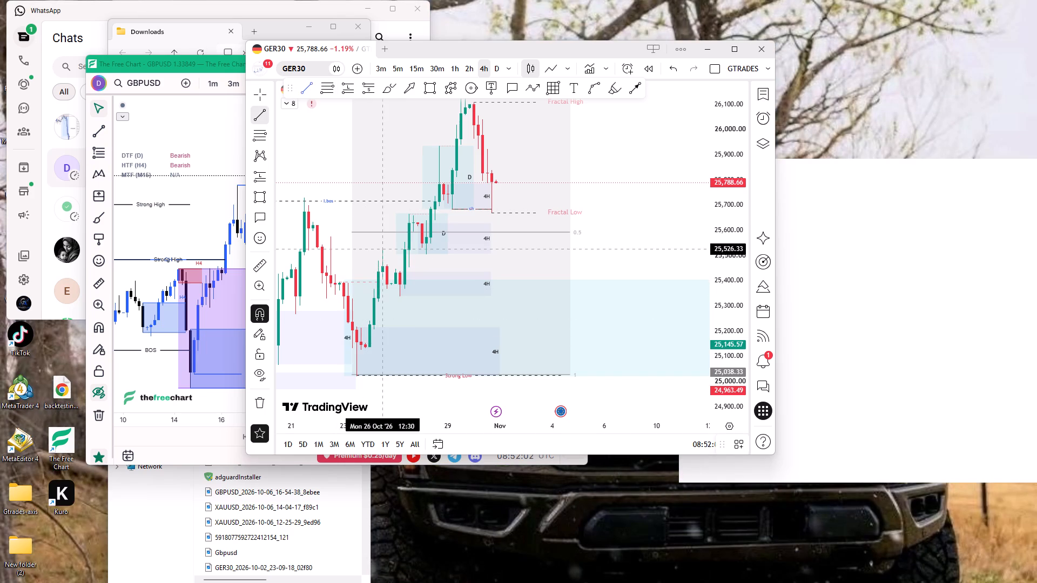
{"action": "left_click", "coordinate": [383, 244], "text": "ctrl"}
{"action": "left_click", "coordinate": [409, 247], "text": "shift"}
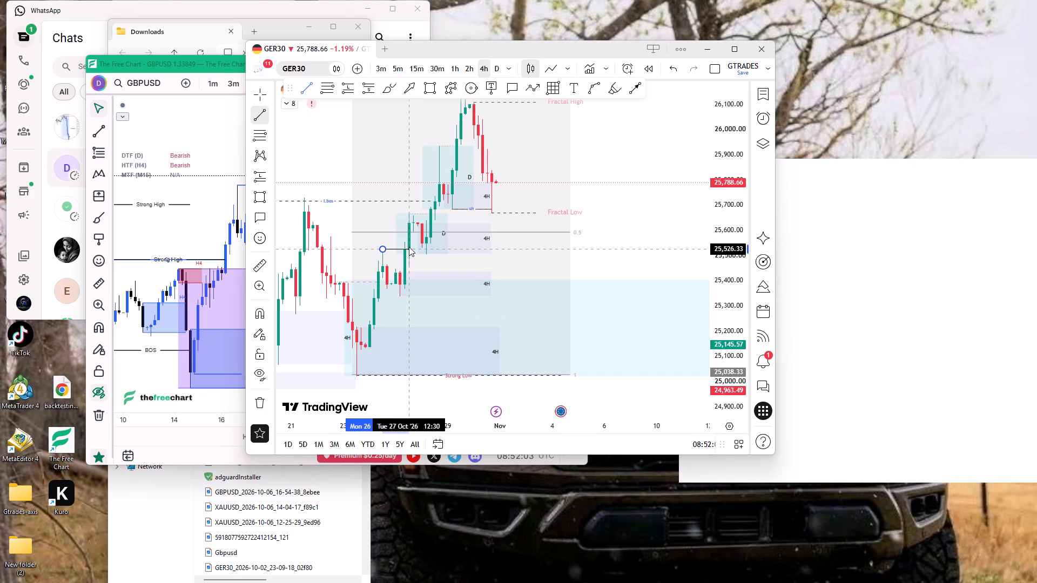
{"action": "left_click", "coordinate": [571, 443]}
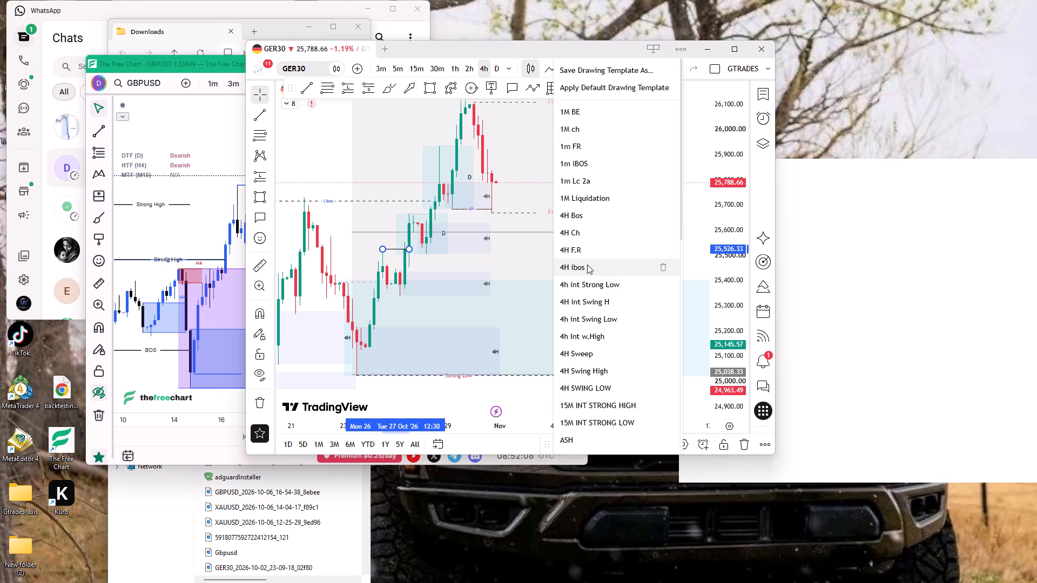
{"action": "left_click", "coordinate": [585, 267]}
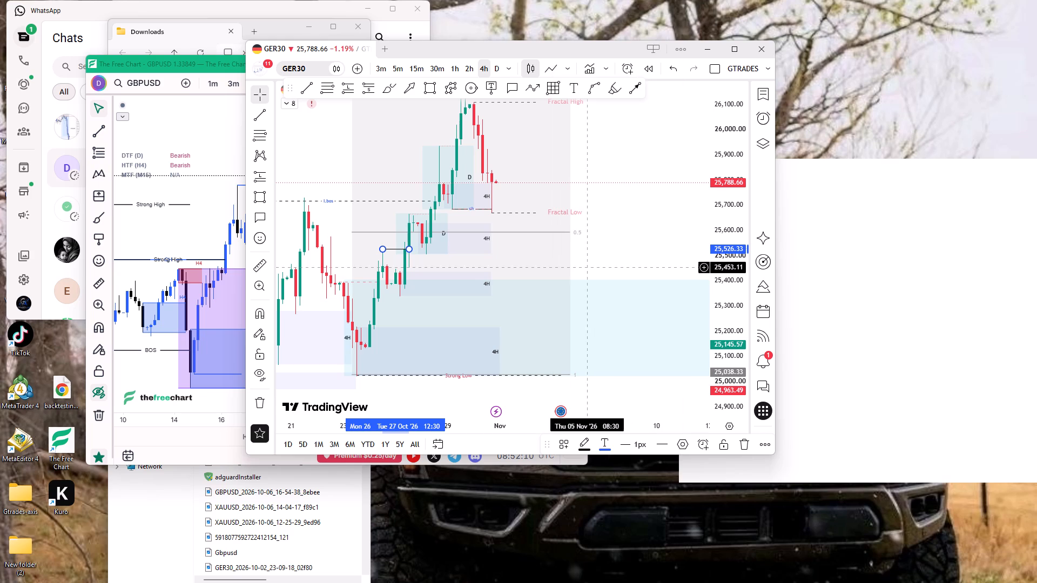
Duplicate the 4H ibos line onto the 27 October swing high at about 25,669, ending on 28 October 12:30.
{"action": "left_click_drag", "start_coordinate": [610, 238], "coordinate": [636, 235]}
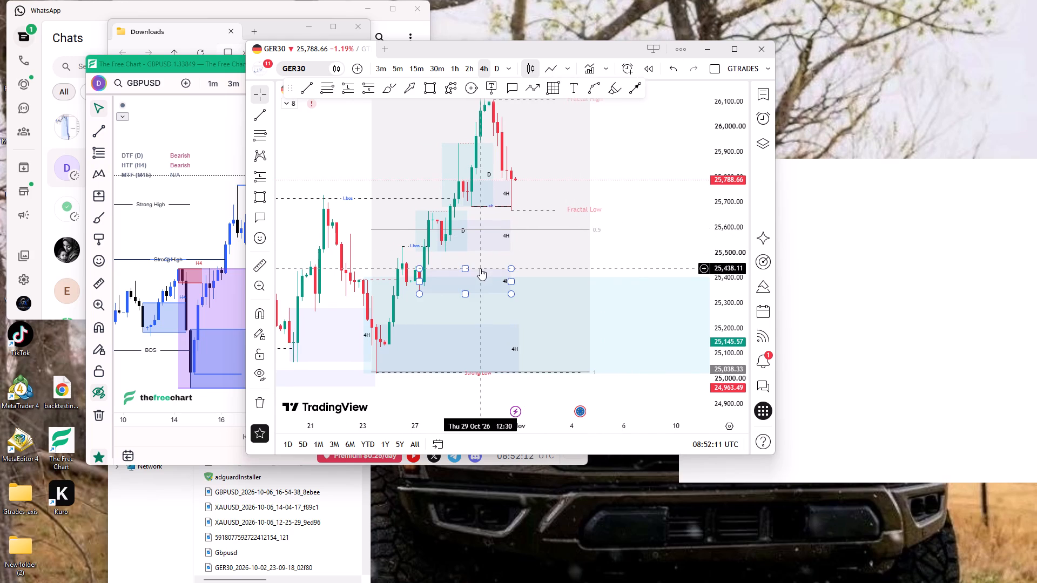
{"action": "scroll", "coordinate": [480, 268], "scroll_direction": "up", "scroll_amount": 4, "text": "ctrl"}
{"action": "left_click_drag", "start_coordinate": [735, 313], "coordinate": [720, 240]}
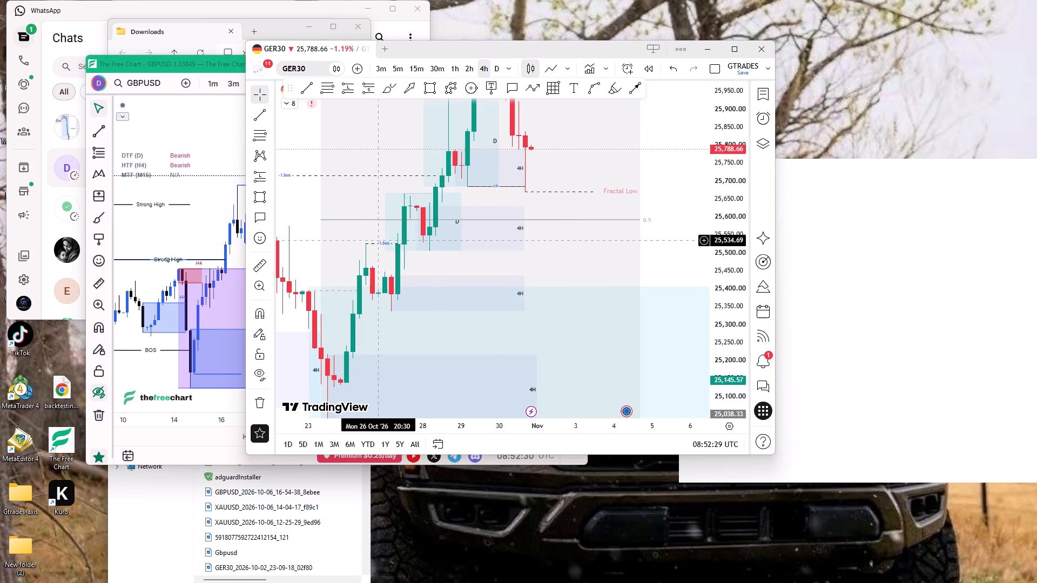
{"action": "left_click_drag", "start_coordinate": [380, 243], "coordinate": [420, 195], "text": "ctrl"}
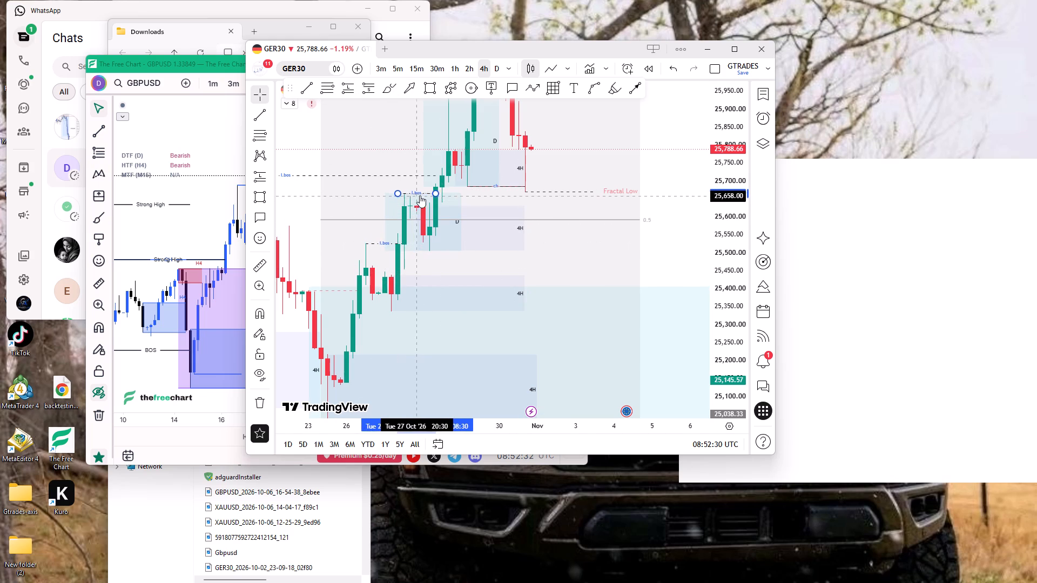
{"action": "left_click_drag", "start_coordinate": [420, 195], "coordinate": [420, 195], "text": "ctrl"}
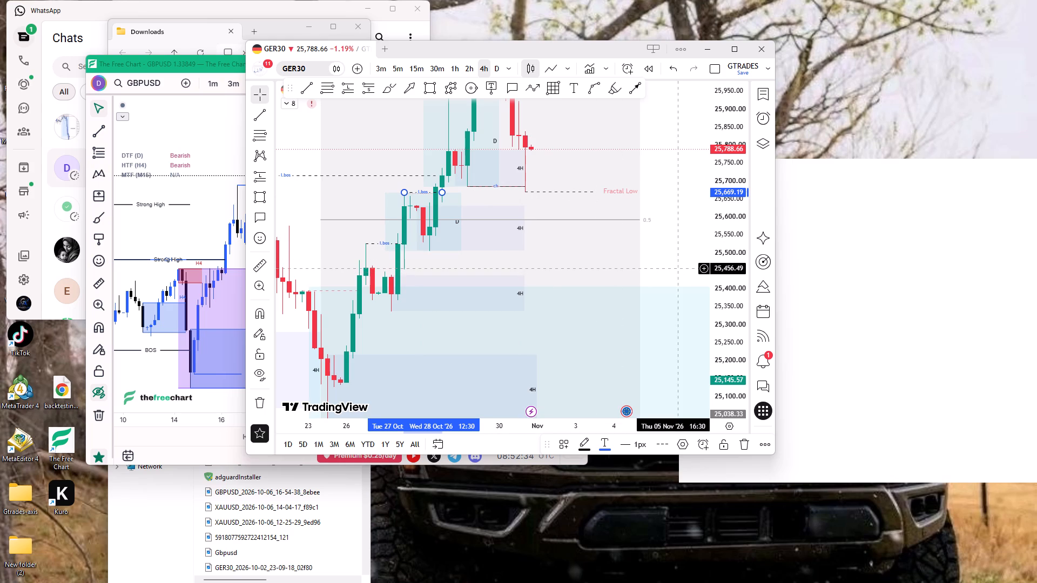
Examine the 4-hour demand zones and internal break lines against the Fib's 0.5 level.
{"action": "scroll", "coordinate": [674, 269], "scroll_direction": "down", "scroll_amount": 3, "text": "ctrl"}
{"action": "left_click_drag", "start_coordinate": [724, 213], "coordinate": [720, 260]}
{"action": "scroll", "coordinate": [602, 270], "scroll_direction": "up", "scroll_amount": 3, "text": "ctrl"}
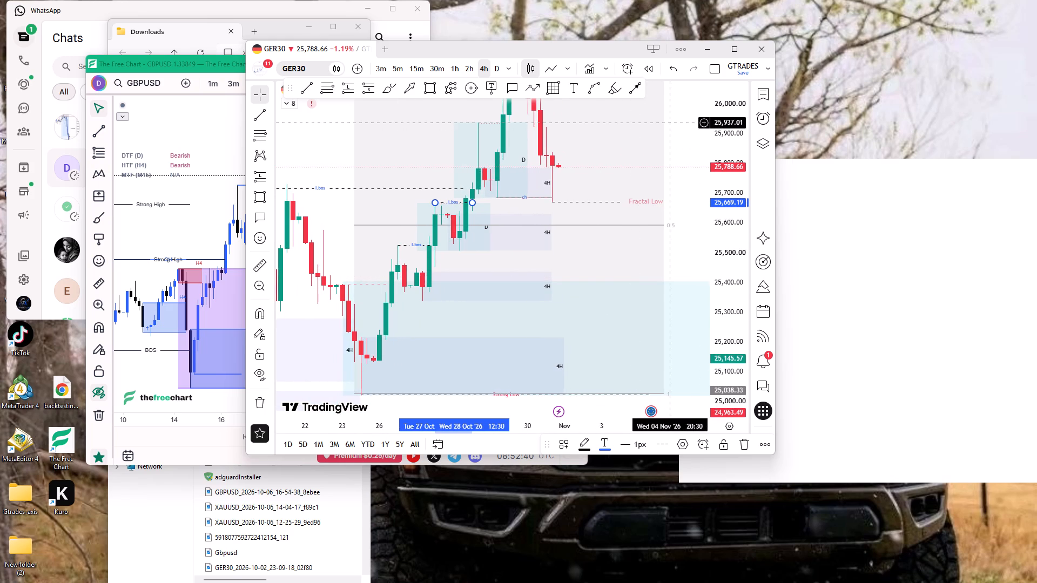
{"action": "left_click_drag", "start_coordinate": [679, 146], "coordinate": [611, 180]}
{"action": "scroll", "coordinate": [610, 181], "scroll_direction": "up", "scroll_amount": 4, "text": "ctrl"}
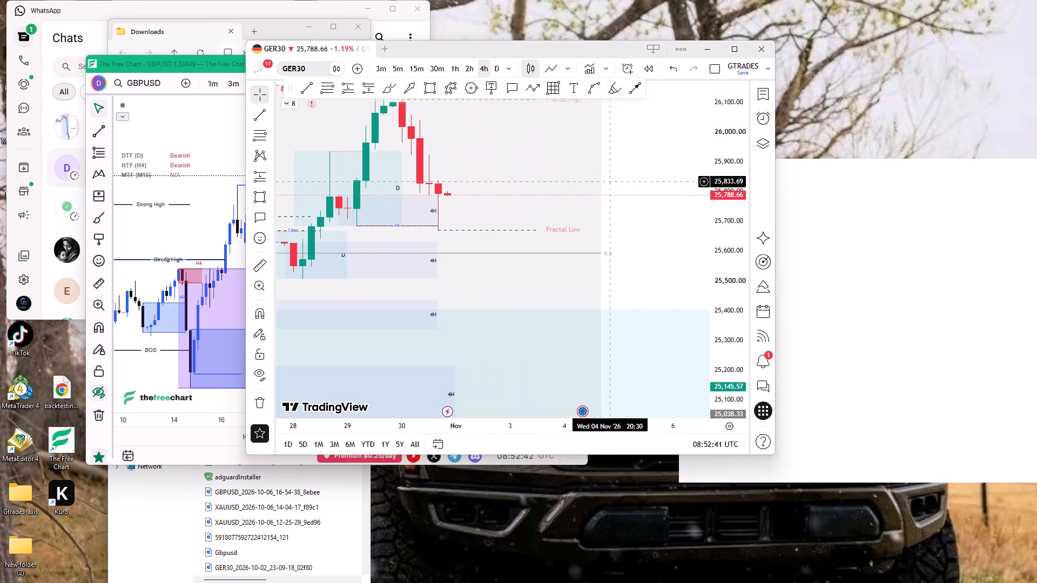
{"action": "left_click_drag", "start_coordinate": [627, 209], "coordinate": [703, 200]}
{"action": "scroll", "coordinate": [702, 201], "scroll_direction": "down", "scroll_amount": 4, "text": "ctrl"}
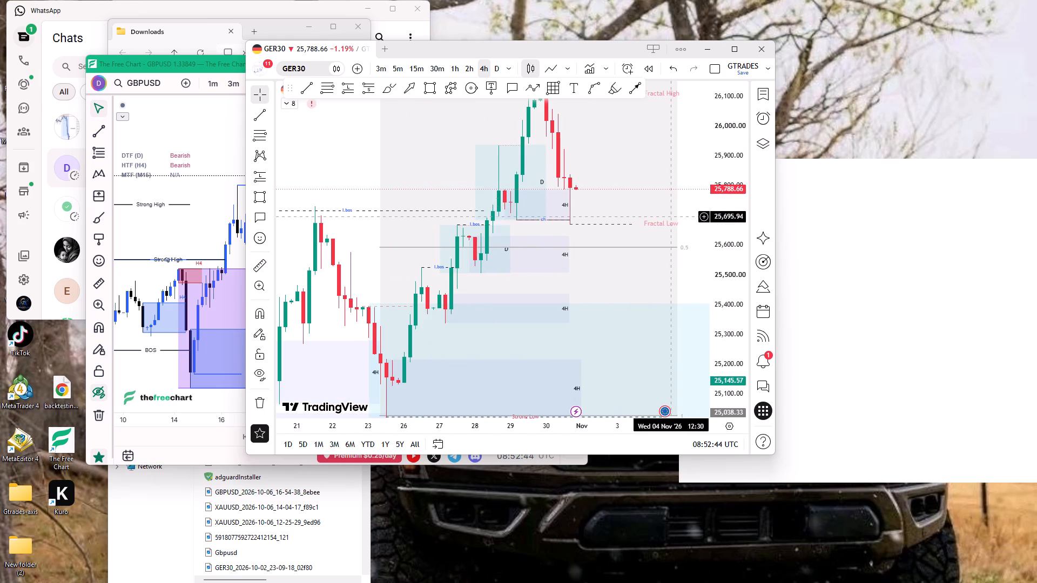
{"action": "left_click", "coordinate": [674, 168]}
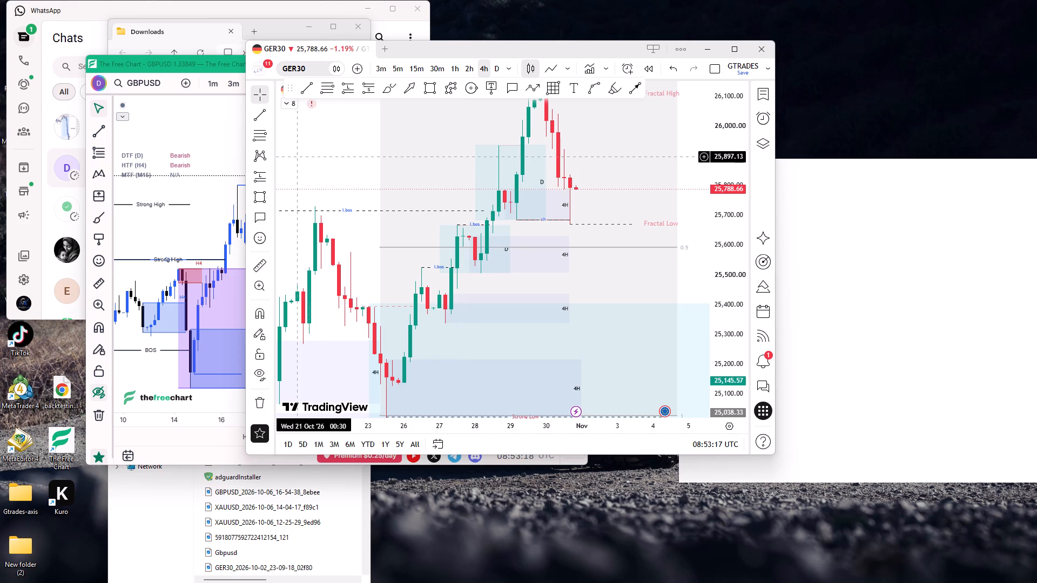
Delete the Fib retracement.
{"action": "left_click_drag", "start_coordinate": [295, 201], "coordinate": [286, 207]}
{"action": "left_click", "coordinate": [386, 195]}
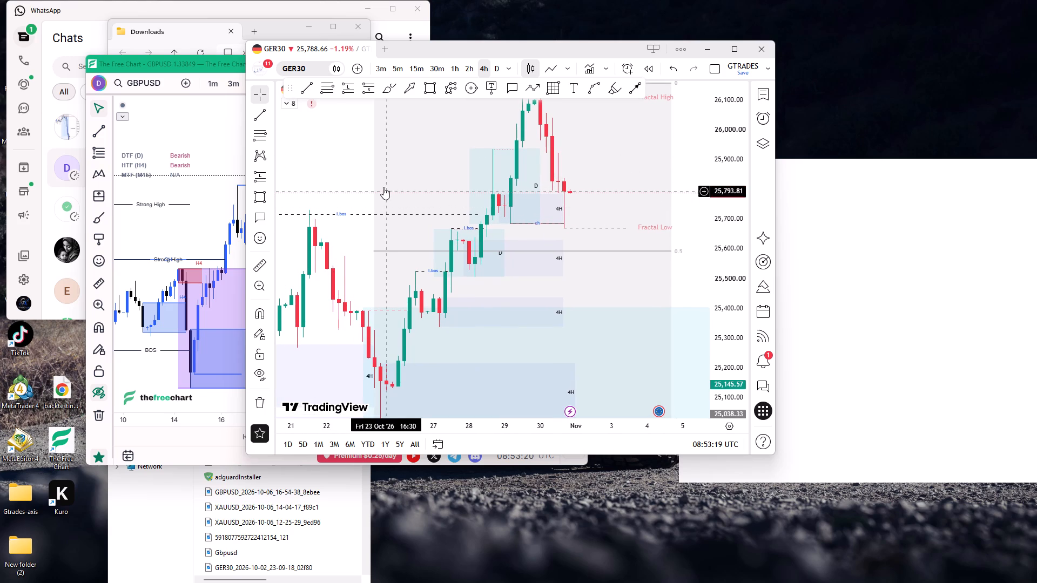
{"action": "left_click", "coordinate": [375, 168]}
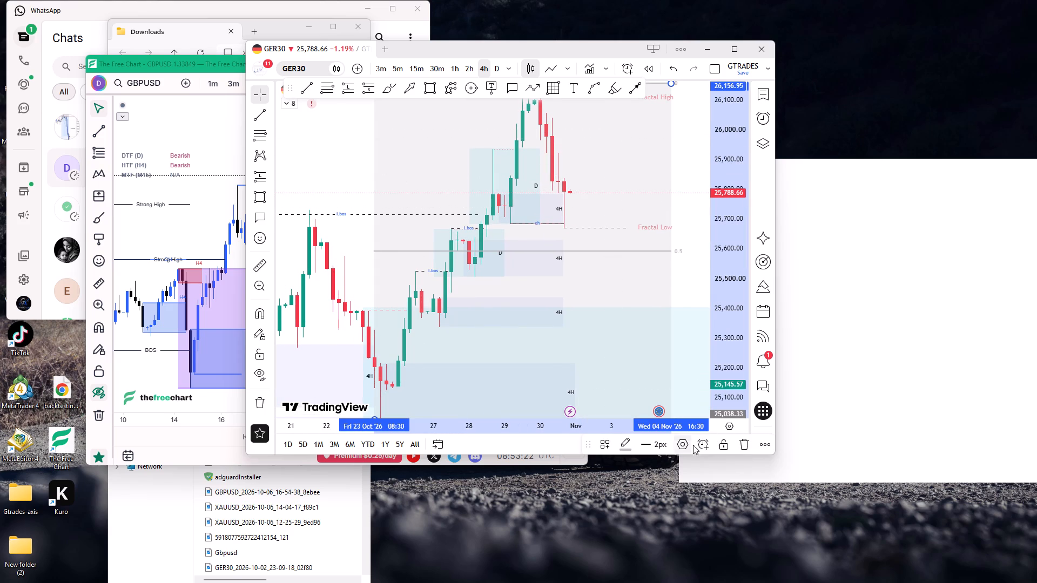
{"action": "left_click", "coordinate": [739, 444]}
Draw a dashed trend line from the swing low at about 25,337 on 27 October 04:30 to 3 November 16:30.
{"action": "left_click_drag", "start_coordinate": [729, 218], "coordinate": [717, 293]}
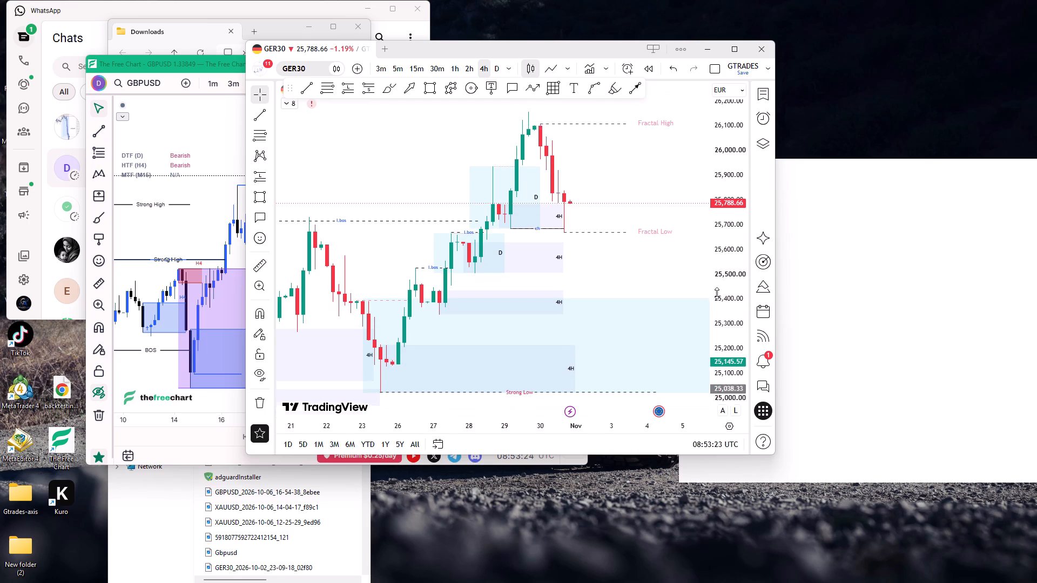
{"action": "left_click_drag", "start_coordinate": [717, 293], "coordinate": [708, 303]}
{"action": "left_click_drag", "start_coordinate": [639, 269], "coordinate": [591, 276]}
{"action": "scroll", "coordinate": [591, 276], "scroll_direction": "down", "scroll_amount": 4}
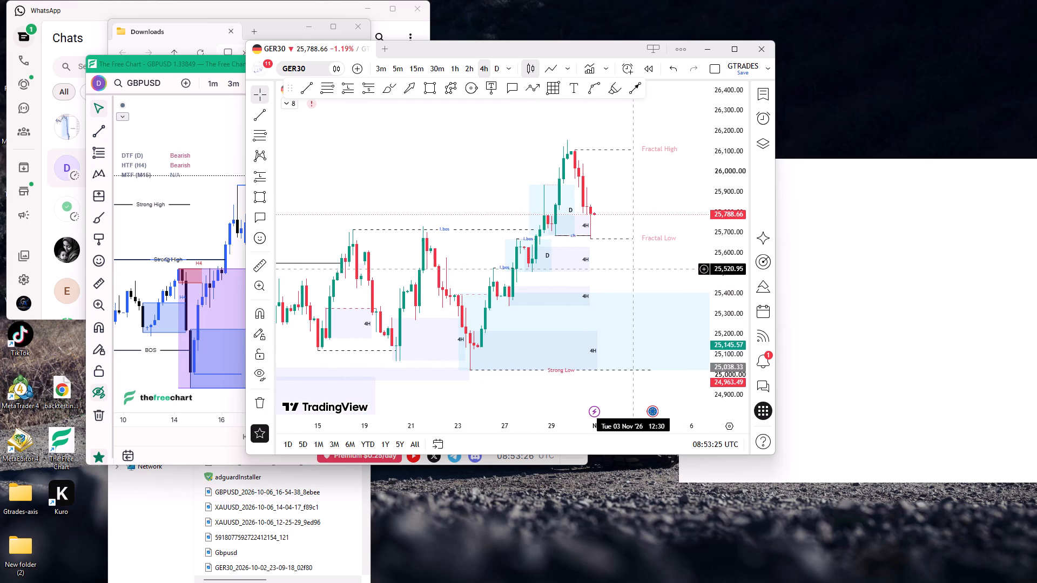
{"action": "left_click_drag", "start_coordinate": [635, 269], "coordinate": [557, 294]}
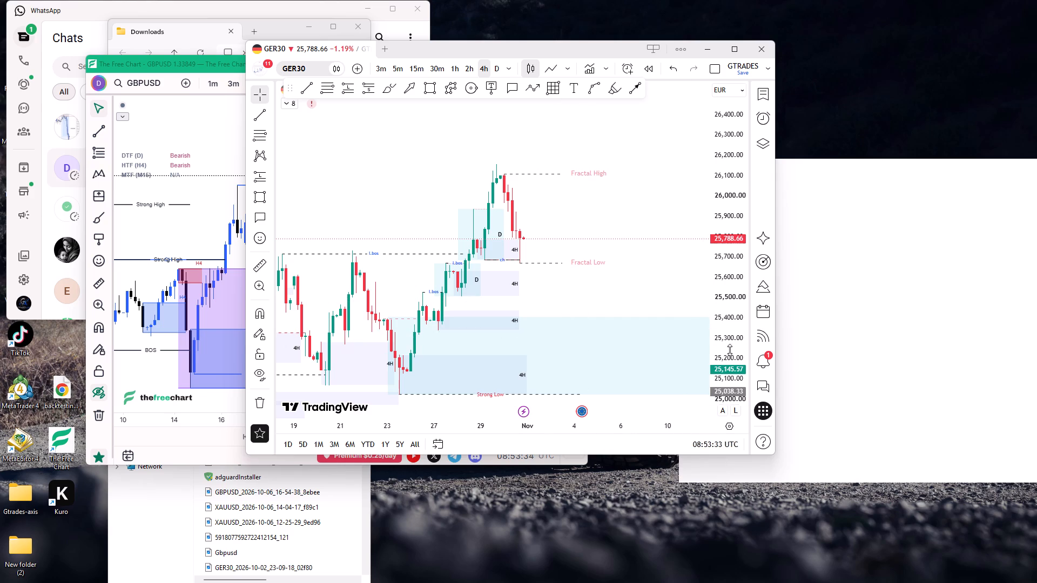
{"action": "left_click_drag", "start_coordinate": [730, 349], "coordinate": [711, 317]}
{"action": "left_click_drag", "start_coordinate": [664, 303], "coordinate": [612, 255]}
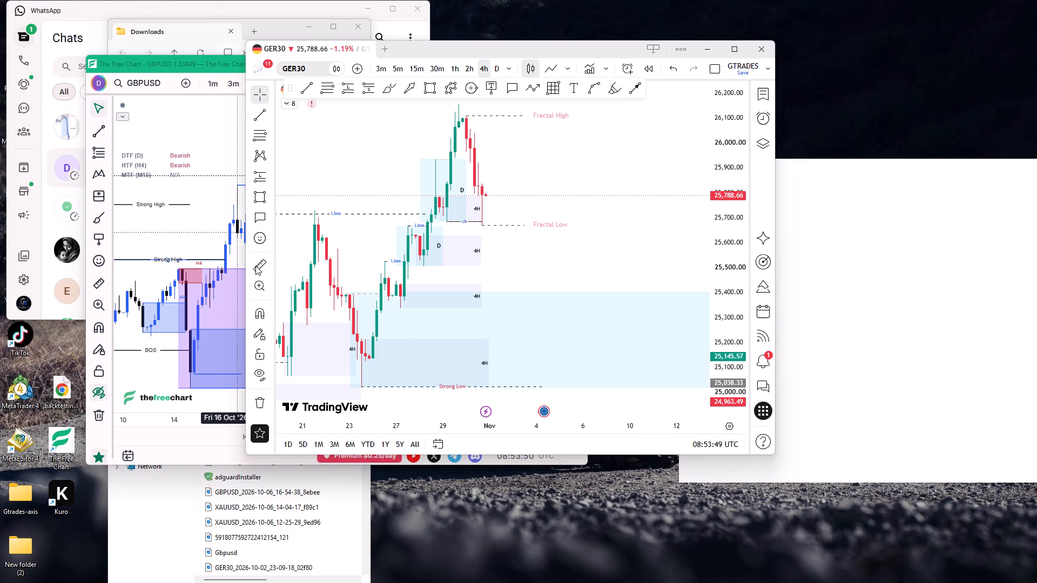
{"action": "left_click", "coordinate": [317, 84]}
{"action": "left_click", "coordinate": [309, 89]}
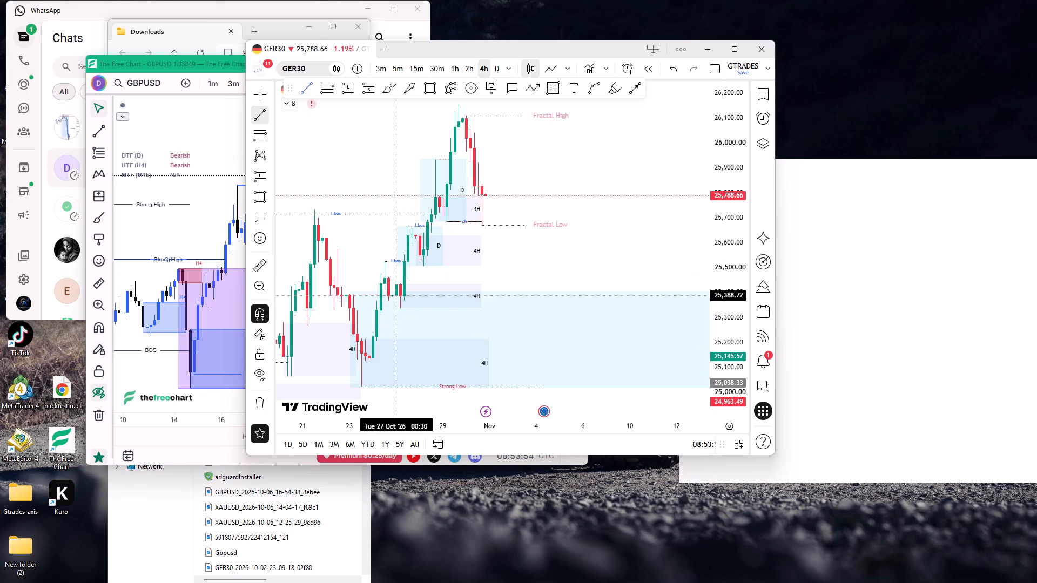
{"action": "left_click", "coordinate": [400, 323], "text": "ctrl"}
{"action": "left_click", "coordinate": [529, 318], "text": "shift"}
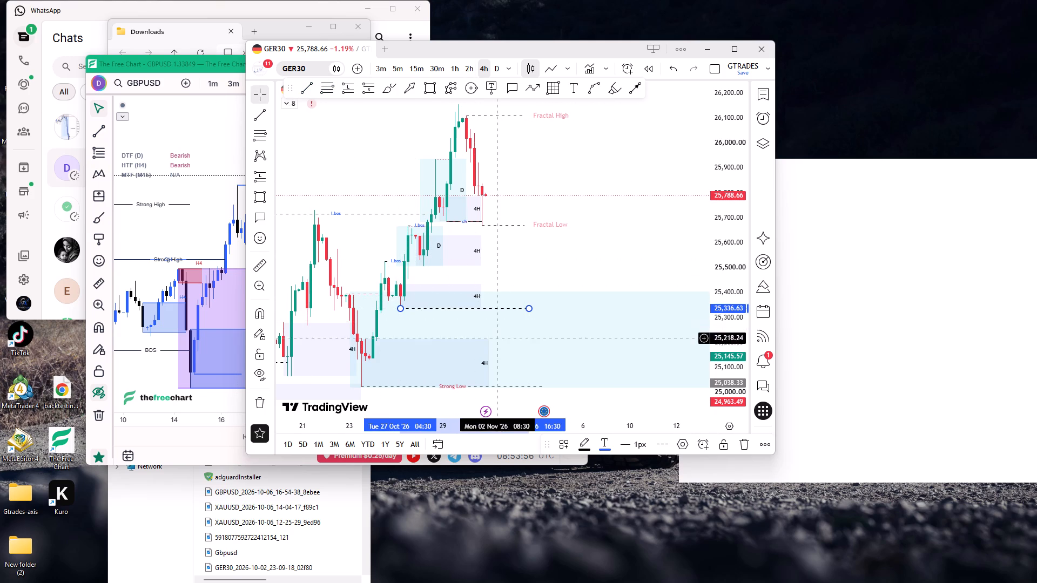
Extend the 4H demand zone at the Strong Low to 3 November 16:30.
{"action": "left_click_drag", "start_coordinate": [486, 363], "coordinate": [532, 372]}
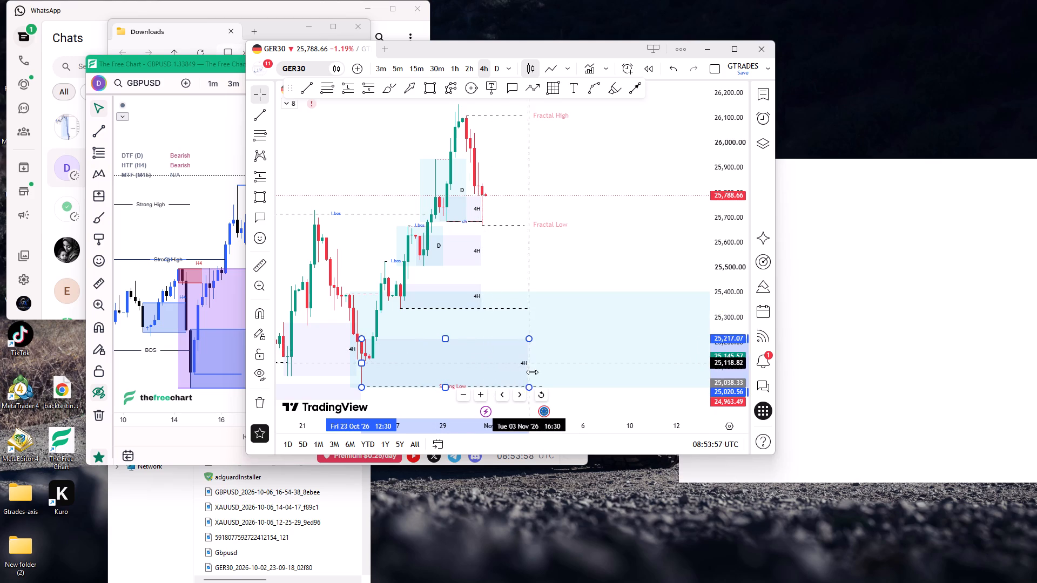
{"action": "left_click_drag", "start_coordinate": [532, 372], "coordinate": [532, 372]}
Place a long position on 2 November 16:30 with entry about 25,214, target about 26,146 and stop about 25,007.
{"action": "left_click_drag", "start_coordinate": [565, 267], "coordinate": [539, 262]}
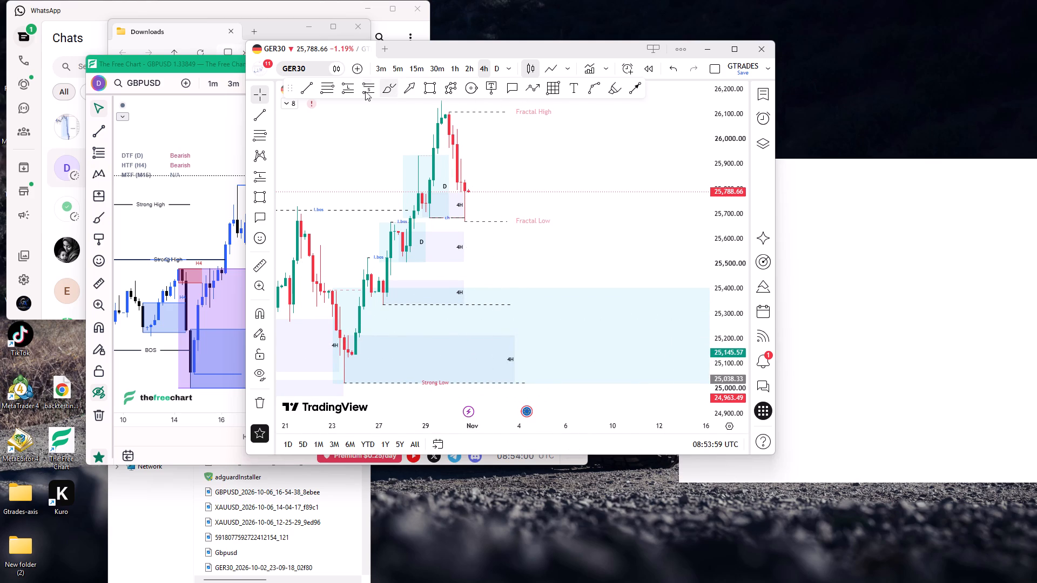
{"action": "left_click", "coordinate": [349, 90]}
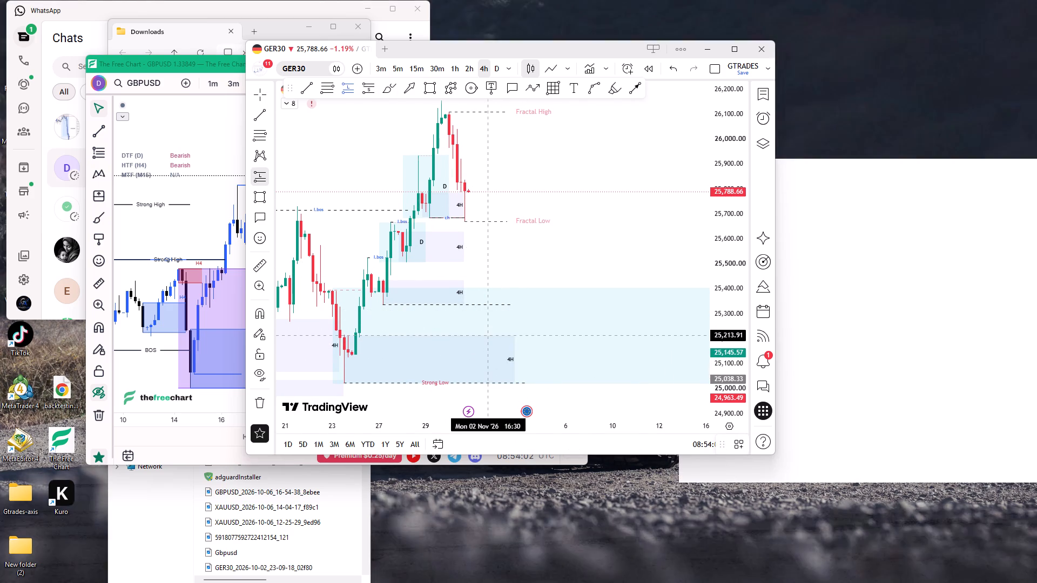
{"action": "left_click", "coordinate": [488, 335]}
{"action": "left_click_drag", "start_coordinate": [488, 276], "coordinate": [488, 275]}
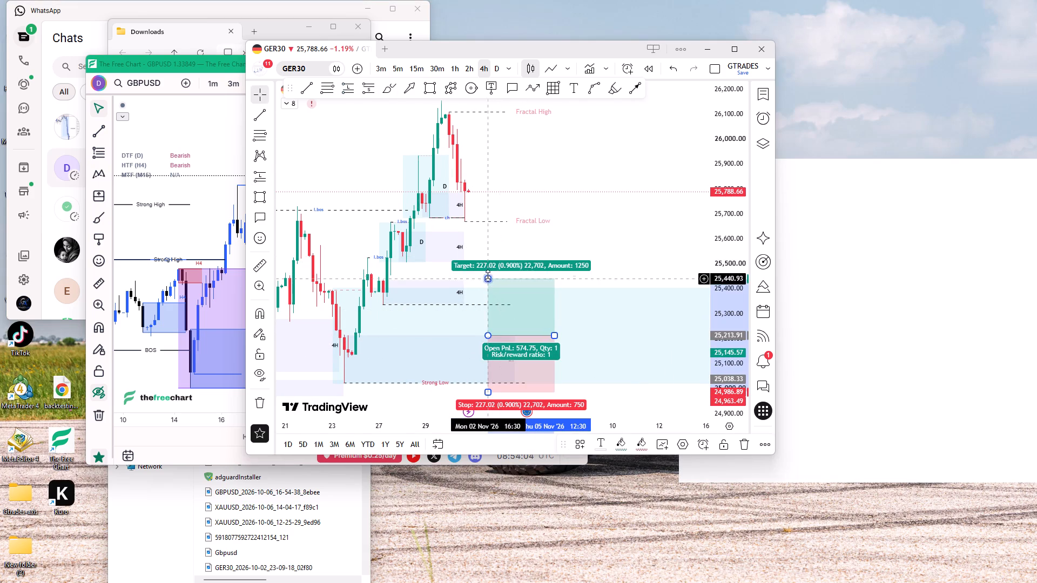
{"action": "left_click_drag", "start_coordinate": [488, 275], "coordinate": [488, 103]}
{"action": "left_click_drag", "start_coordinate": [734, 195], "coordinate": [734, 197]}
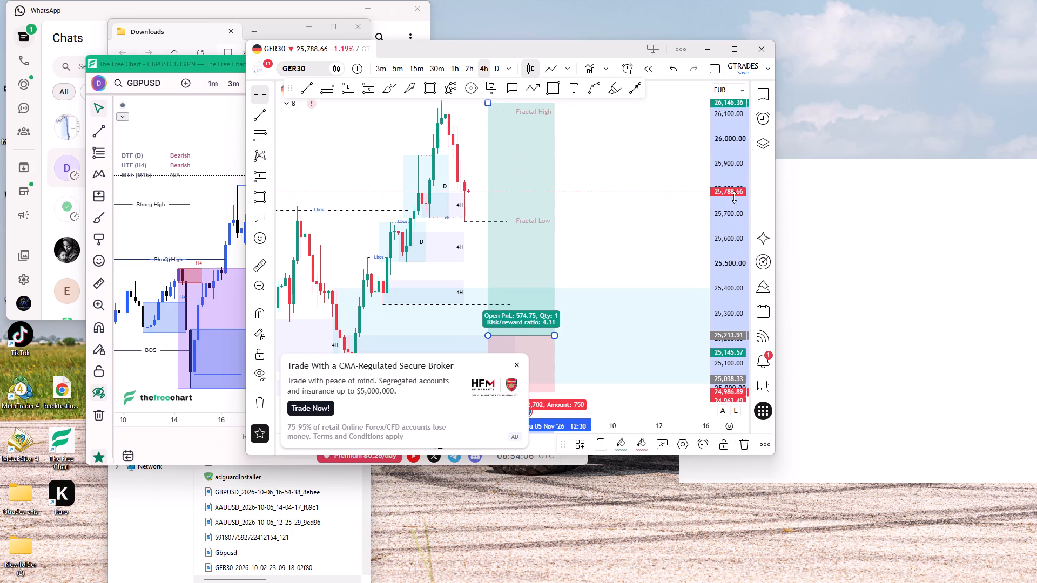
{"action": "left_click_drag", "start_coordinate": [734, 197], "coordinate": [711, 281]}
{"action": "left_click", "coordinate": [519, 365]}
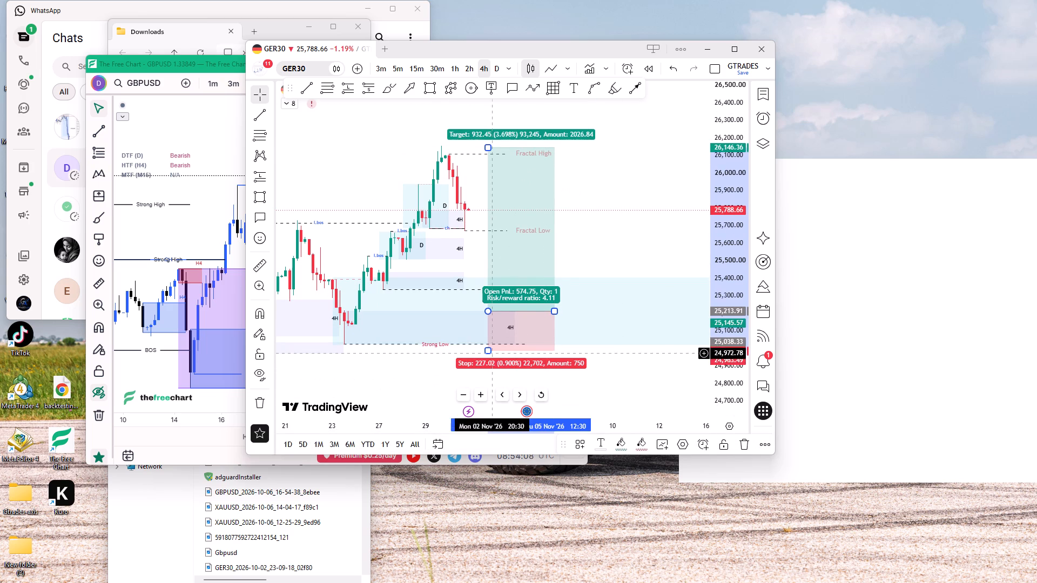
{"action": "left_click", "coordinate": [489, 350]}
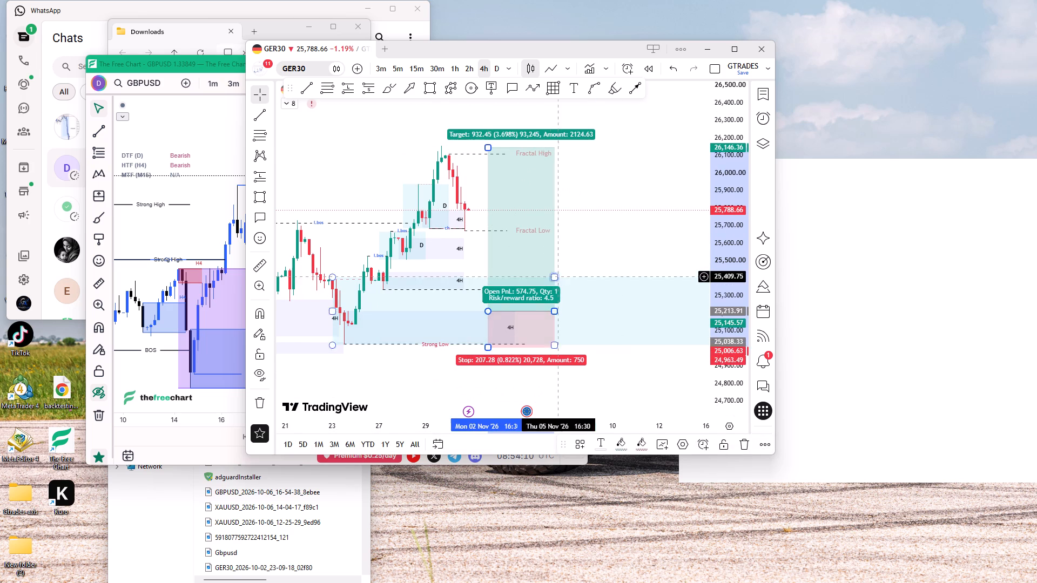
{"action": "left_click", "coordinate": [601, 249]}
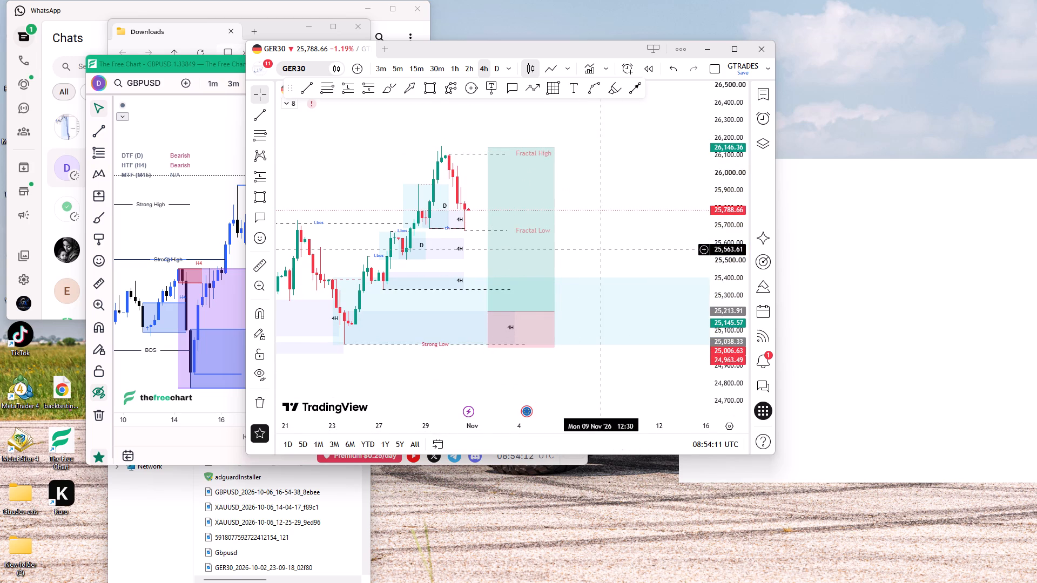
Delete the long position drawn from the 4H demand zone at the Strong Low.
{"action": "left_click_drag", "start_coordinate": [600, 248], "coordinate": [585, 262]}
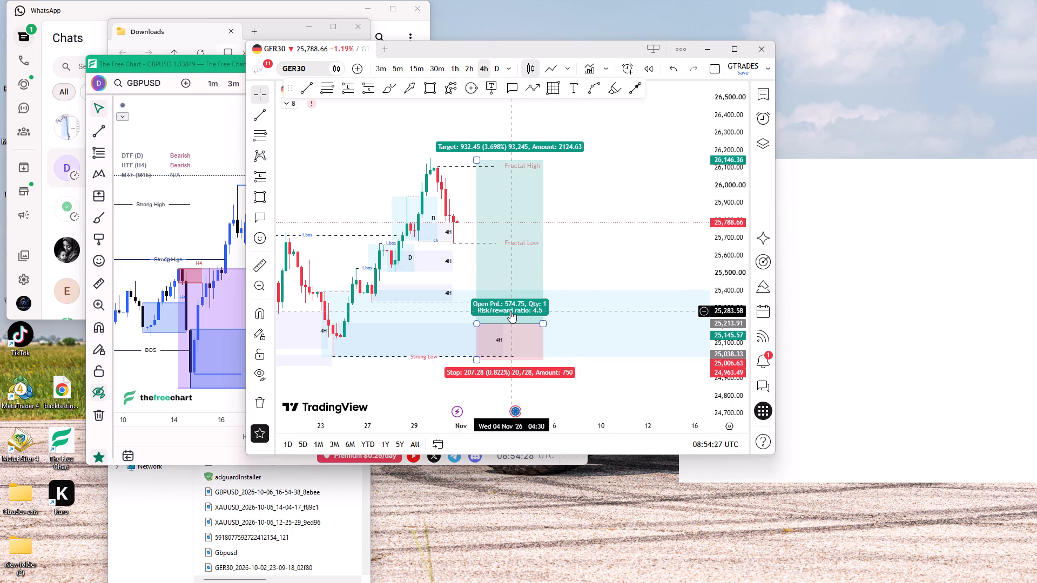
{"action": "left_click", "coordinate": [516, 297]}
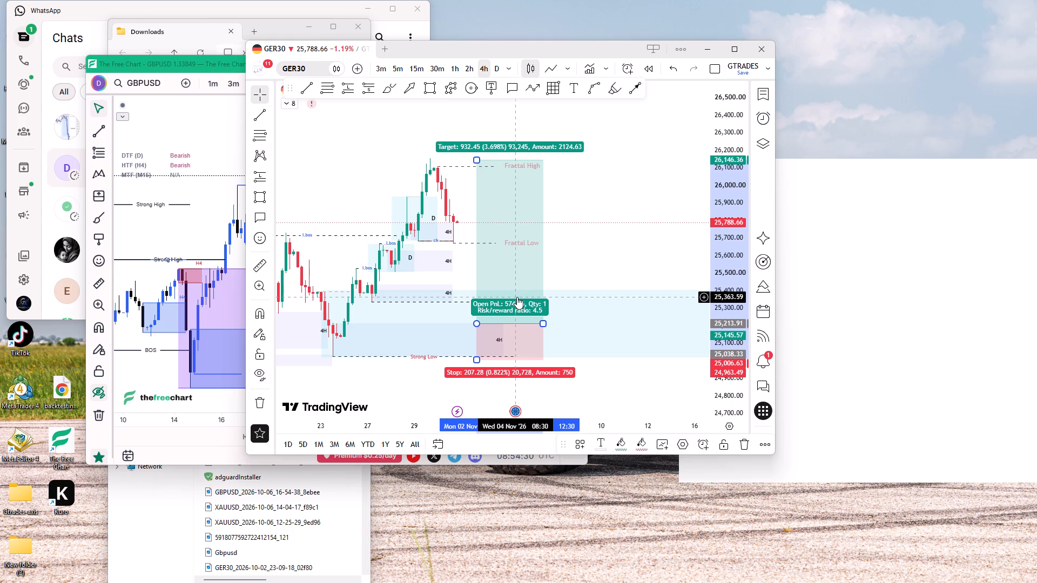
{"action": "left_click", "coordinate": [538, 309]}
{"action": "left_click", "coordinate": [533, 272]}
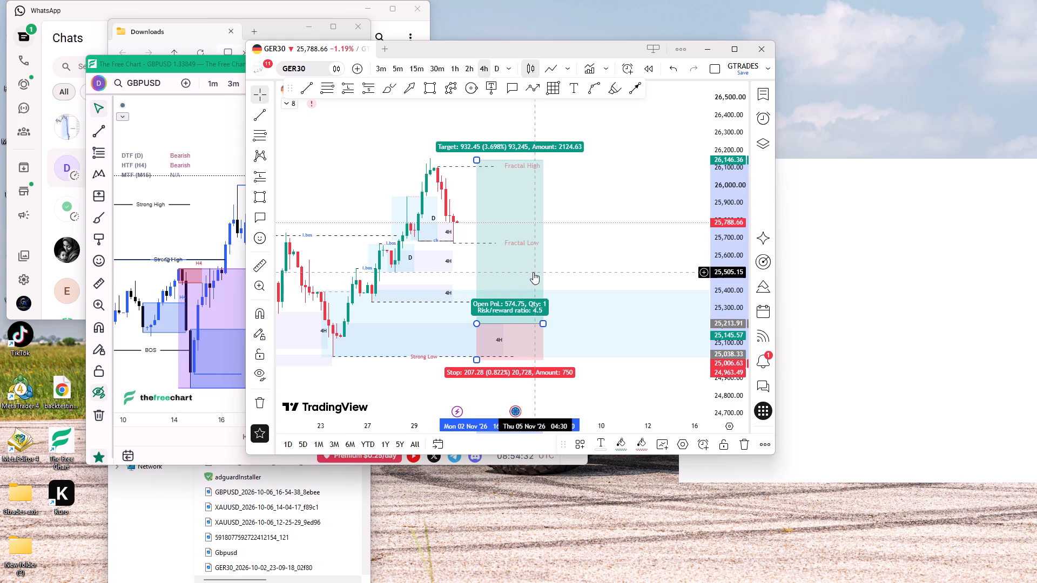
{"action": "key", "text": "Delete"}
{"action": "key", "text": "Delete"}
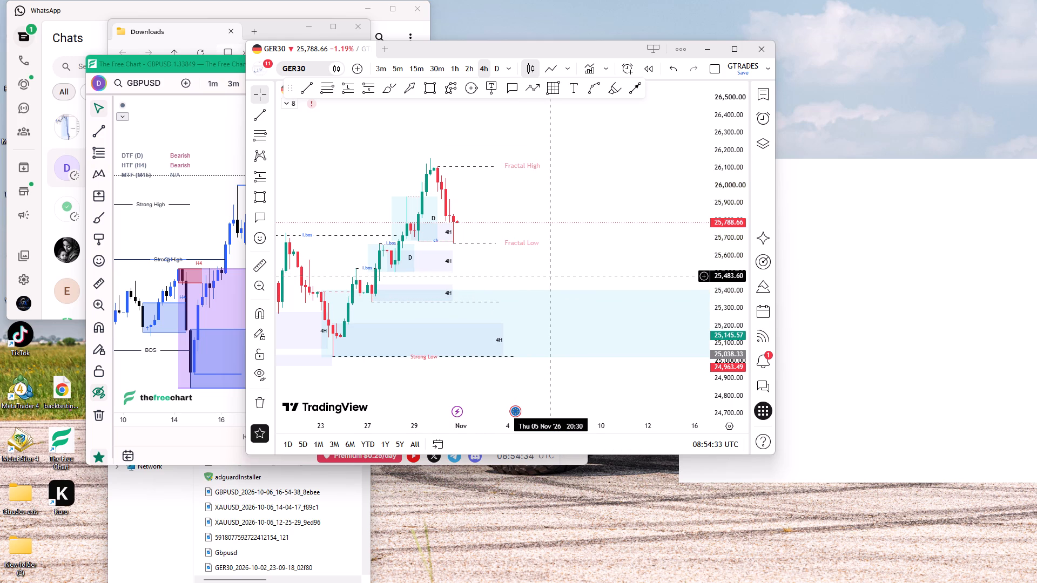
Add a callout anchored at about 25,788 on 3 November reading "HTF:" and, on a second line, "MS Swing + Ints Bullish".
{"action": "left_click", "coordinate": [518, 92]}
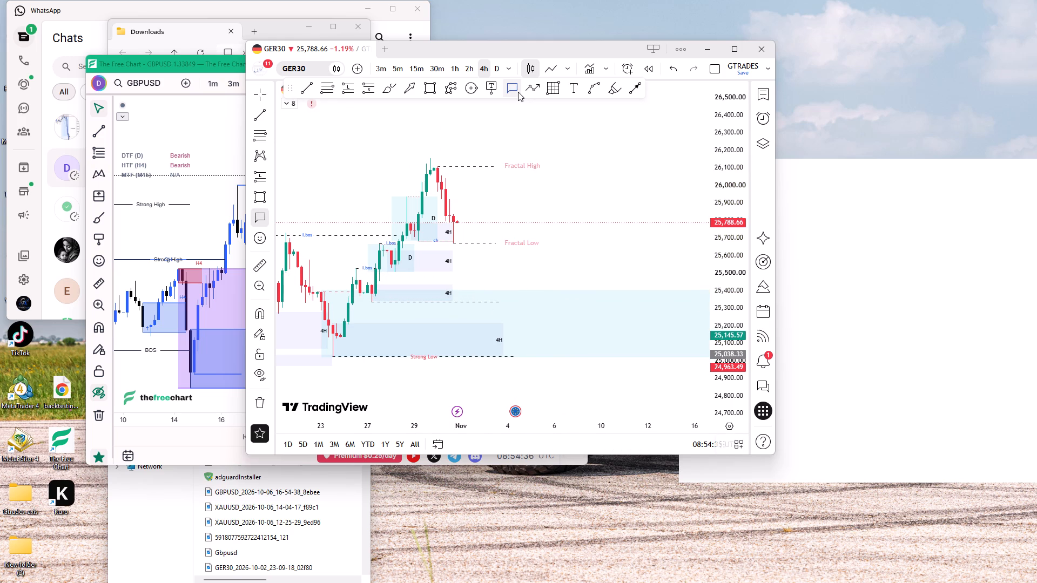
{"action": "left_click", "coordinate": [490, 222]}
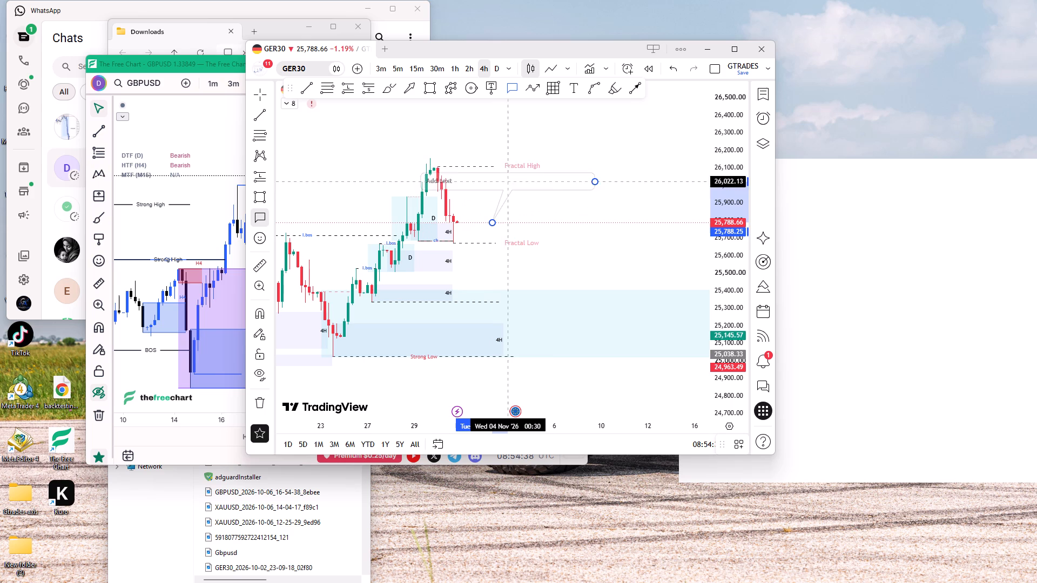
{"action": "left_click", "coordinate": [501, 152]}
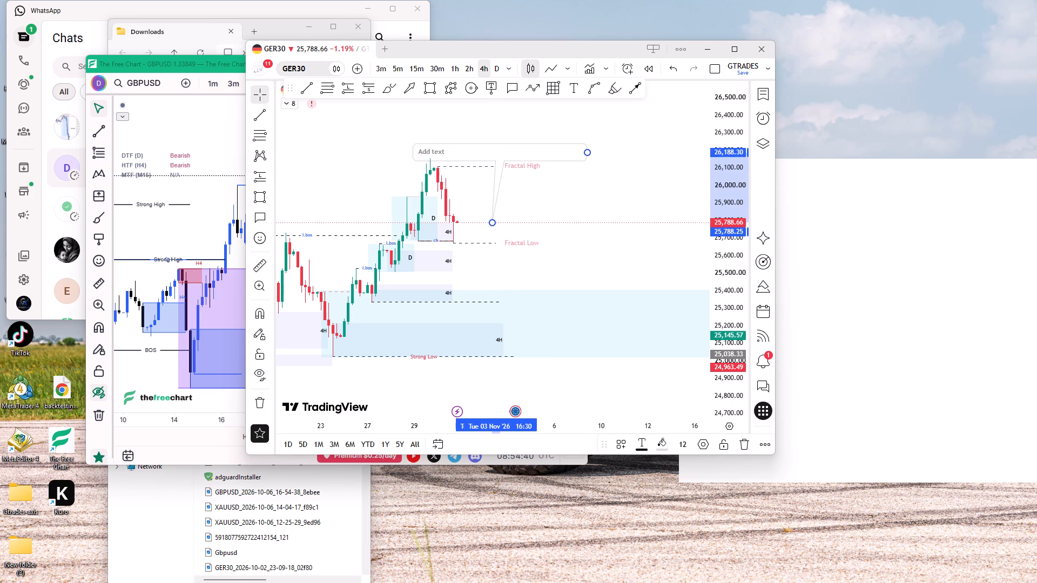
{"action": "type", "text": "HTF"}
{"action": "key", "text": "shift+colon"}
{"action": "key", "text": "shift+Return"}
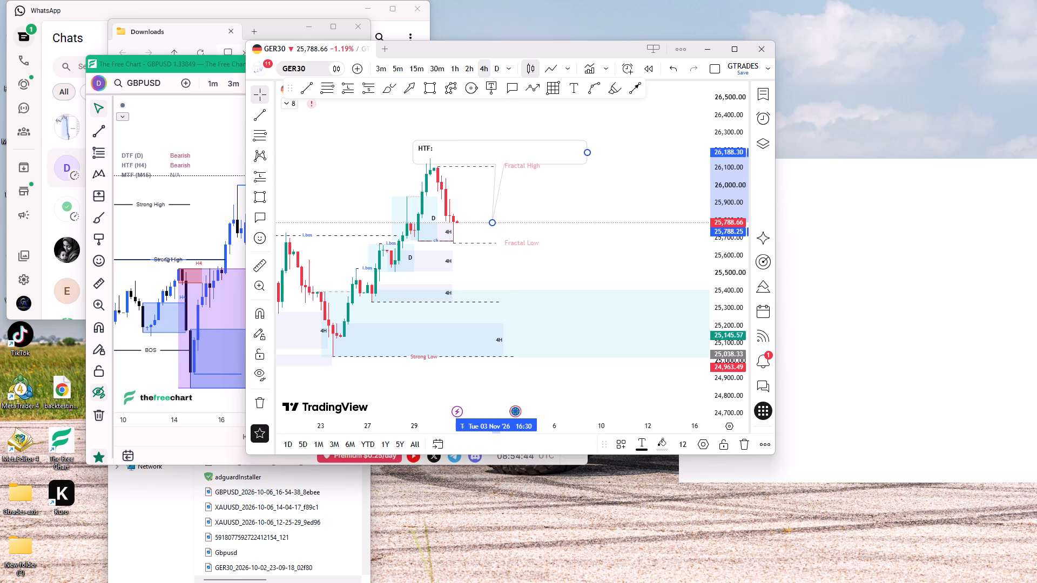
{"action": "type", "text": "MS"}
{"action": "key", "text": "space"}
{"action": "type", "text": "Swing + Ints Bullish"}
{"action": "key", "text": "space"}
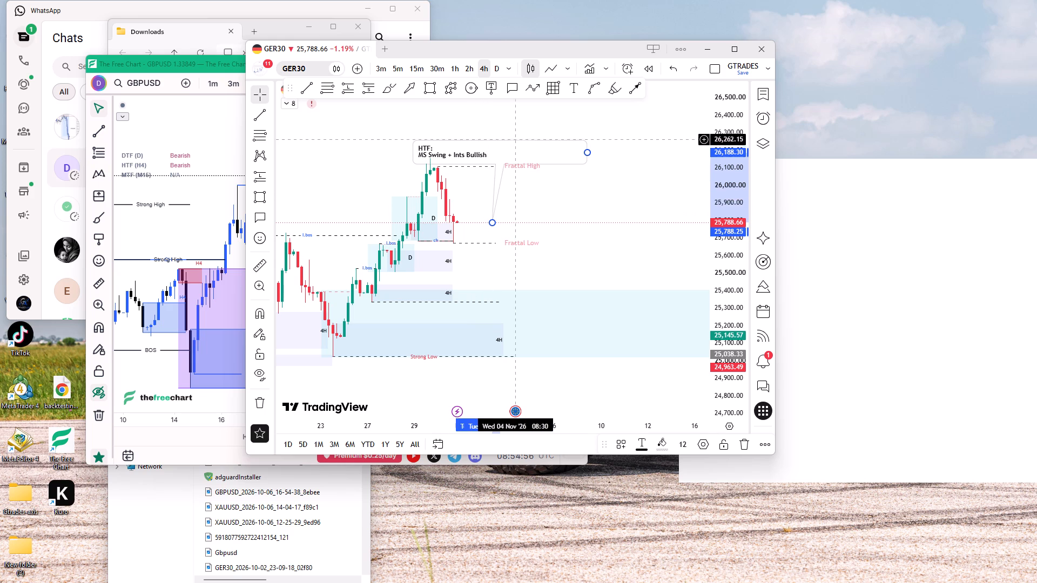
Move the HTF callout's text box to about 26,213 on 4 November 20:30, keeping its pointer near current price.
{"action": "left_click_drag", "start_coordinate": [517, 157], "coordinate": [557, 144]}
{"action": "left_click", "coordinate": [527, 159]}
{"action": "left_click", "coordinate": [530, 153]}
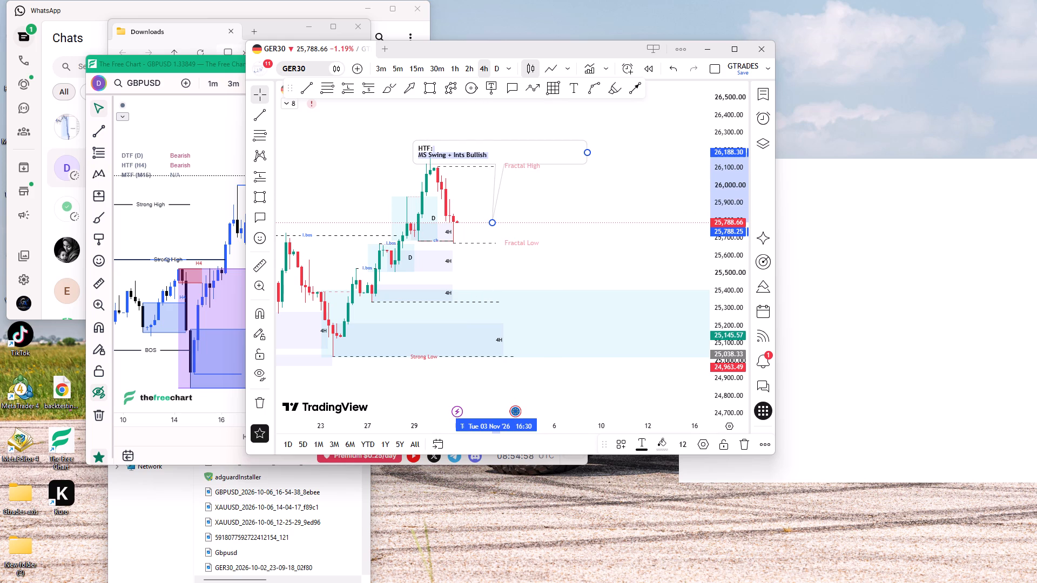
{"action": "left_click_drag", "start_coordinate": [537, 153], "coordinate": [573, 150]}
{"action": "left_click", "coordinate": [573, 210]}
{"action": "left_click_drag", "start_coordinate": [569, 155], "coordinate": [580, 155]}
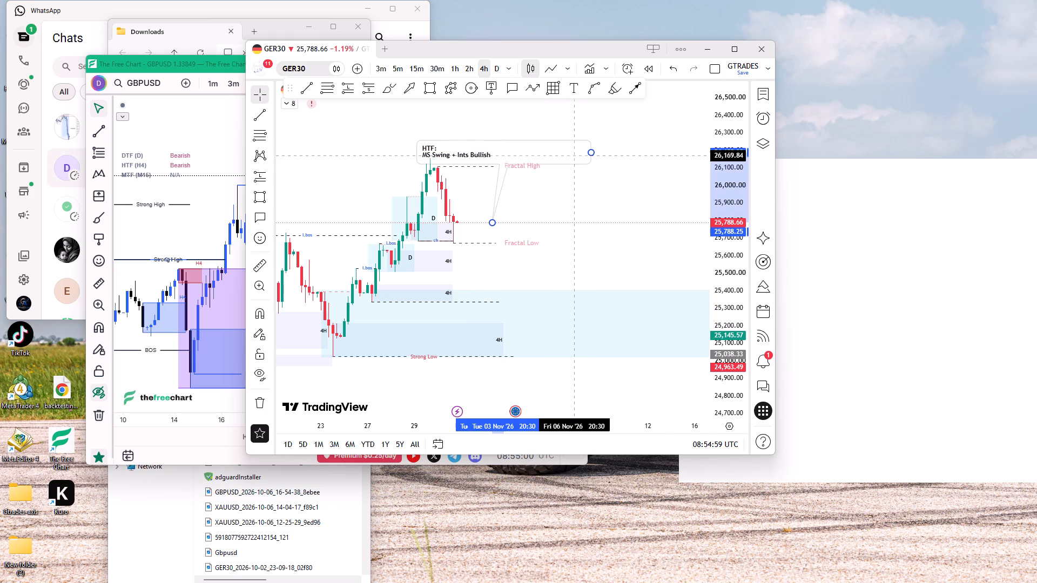
{"action": "left_click_drag", "start_coordinate": [580, 155], "coordinate": [598, 151]}
{"action": "left_click", "coordinate": [550, 219]}
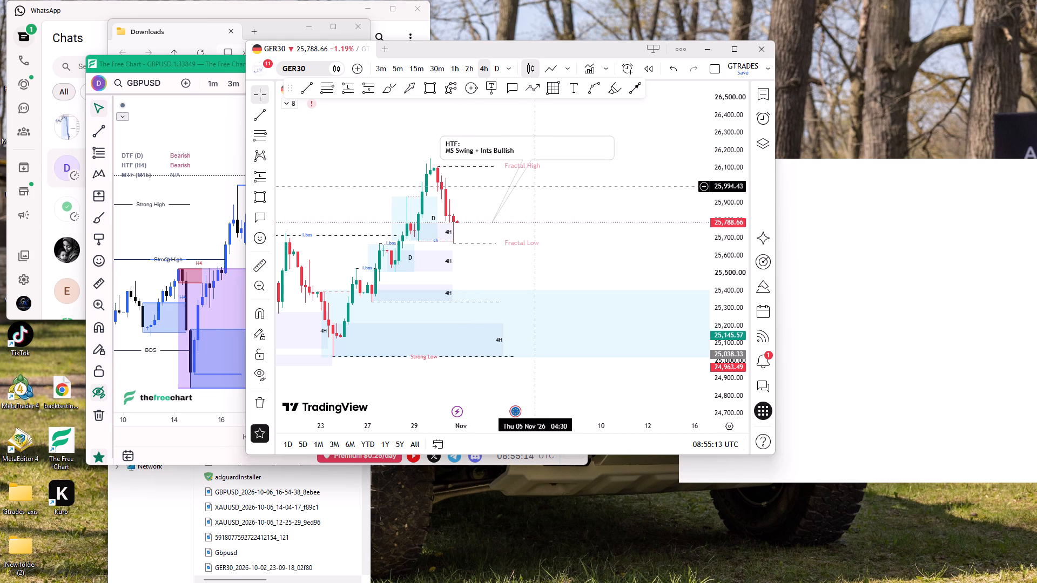
Restrict the HTF callout's visibility to the current 4-hour interval only.
{"action": "left_click", "coordinate": [535, 158]}
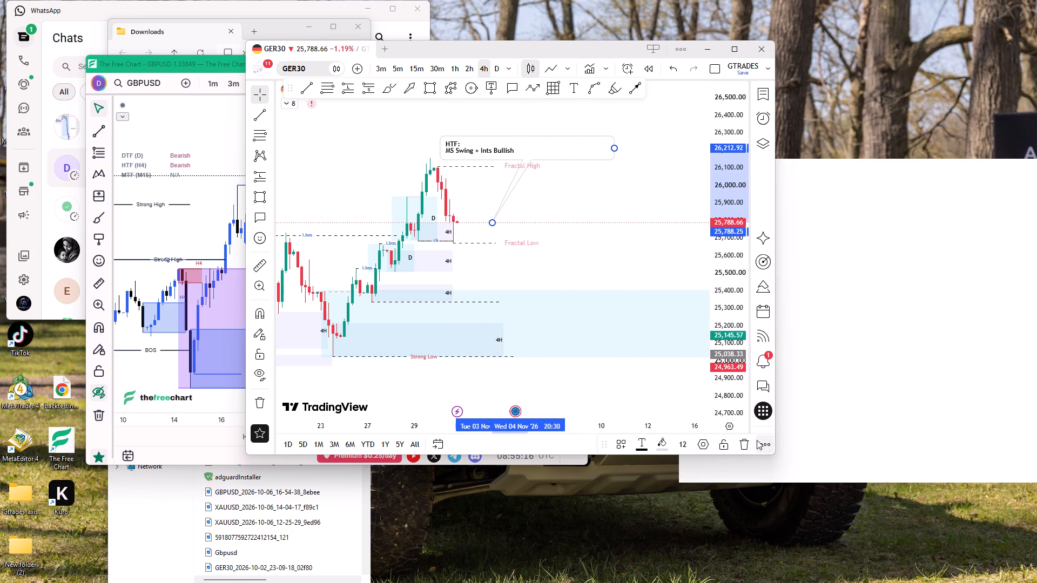
{"action": "left_click", "coordinate": [757, 440]}
{"action": "left_click", "coordinate": [742, 381]}
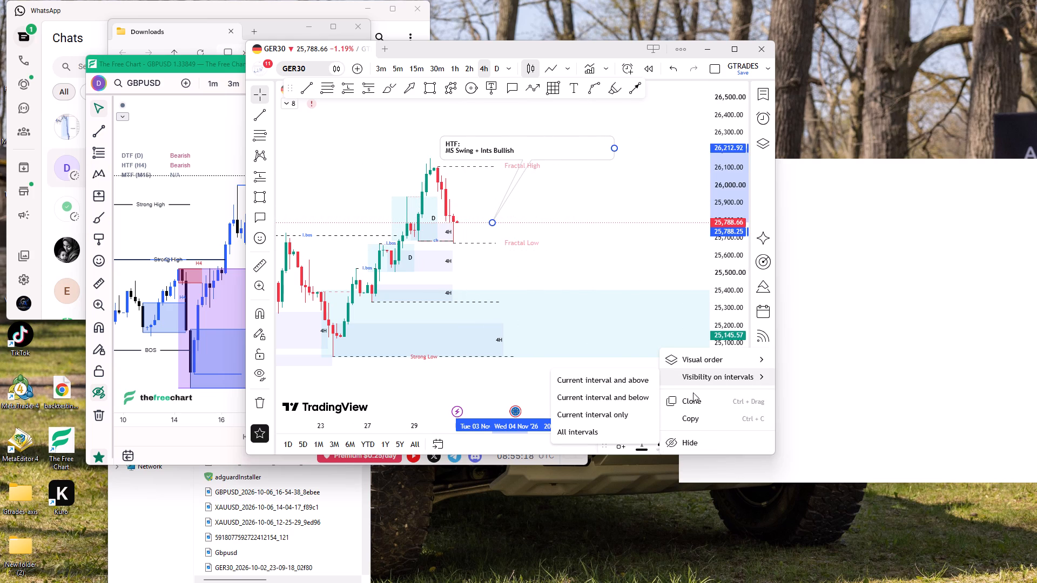
{"action": "left_click", "coordinate": [602, 415]}
{"action": "left_click", "coordinate": [558, 194]}
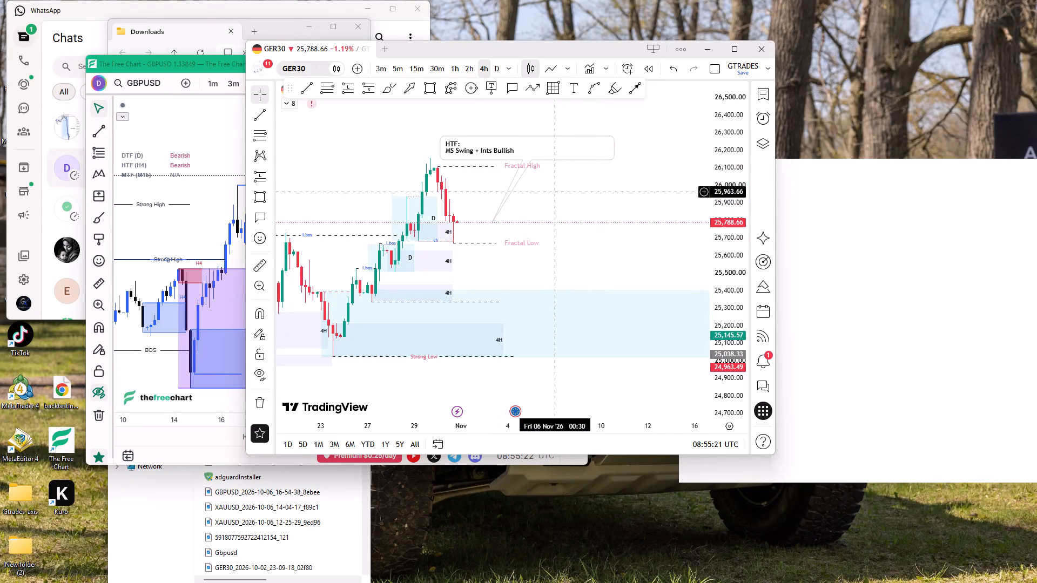
Examine GER30's 15-minute structure from 27 October to 1 November against the stacked 4H demand zones.
{"action": "left_click", "coordinate": [425, 72]}
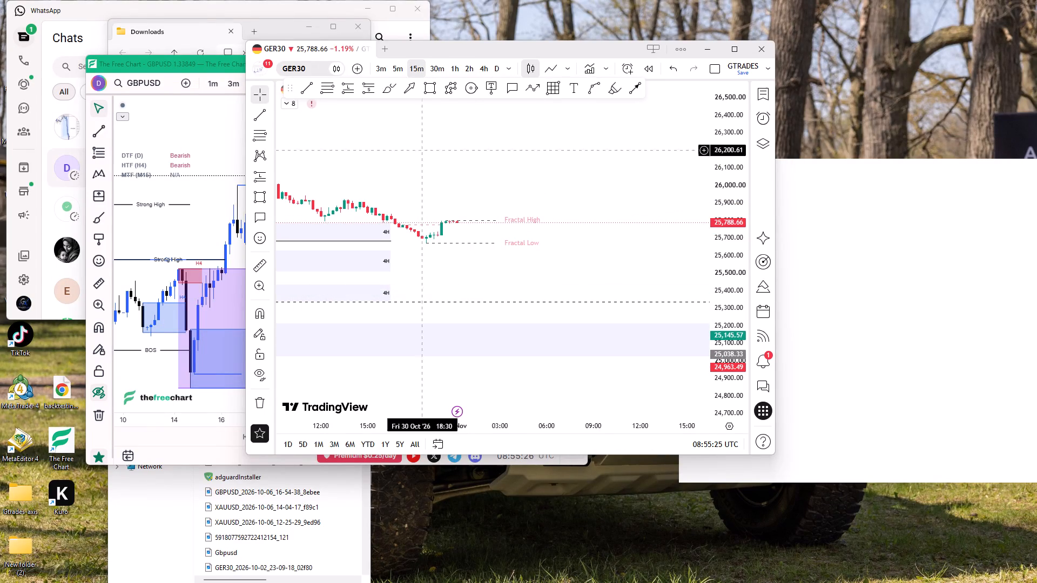
{"action": "right_click", "coordinate": [485, 199]}
{"action": "left_click", "coordinate": [515, 177]}
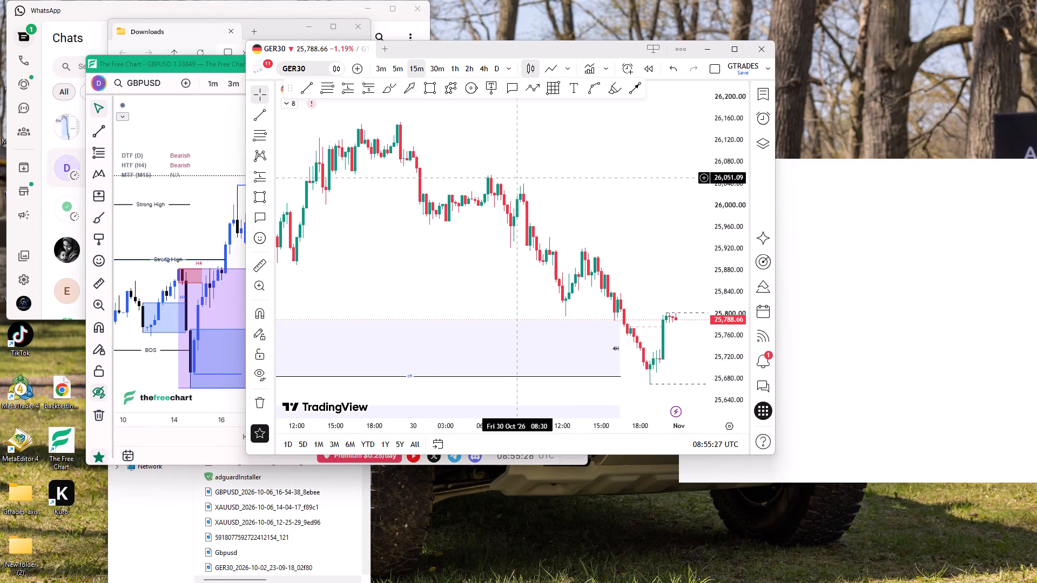
{"action": "scroll", "coordinate": [516, 180], "scroll_direction": "down", "scroll_amount": 9}
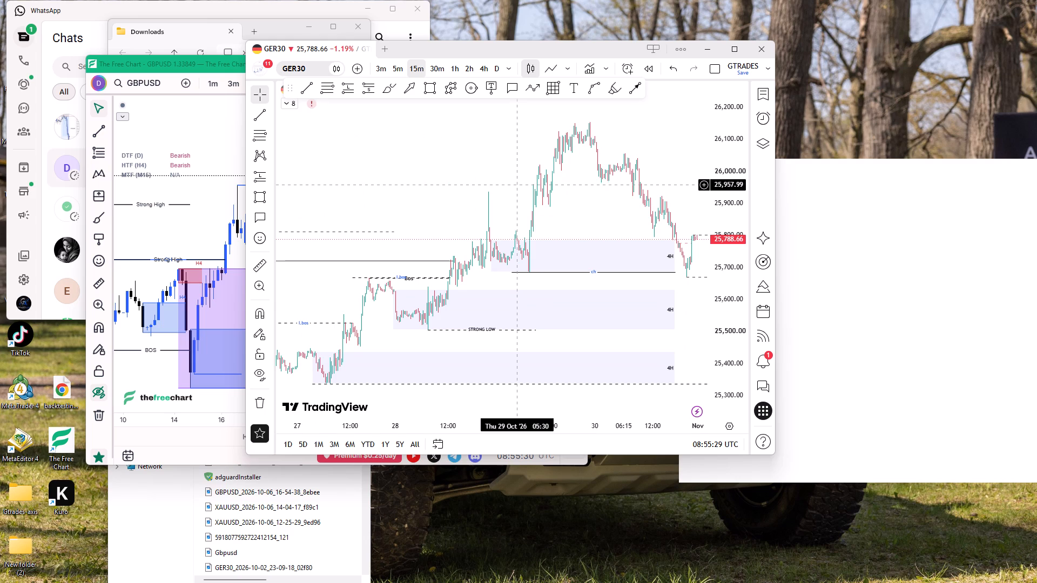
{"action": "scroll", "coordinate": [518, 192], "scroll_direction": "up", "scroll_amount": 10, "text": "ctrl"}
{"action": "left_click_drag", "start_coordinate": [506, 211], "coordinate": [413, 218]}
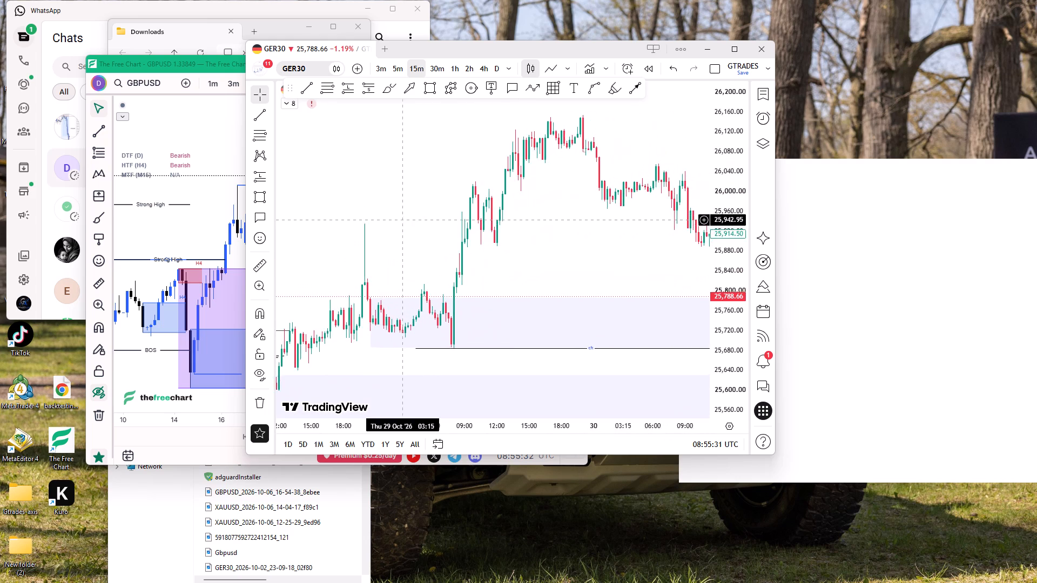
{"action": "scroll", "coordinate": [402, 220], "scroll_direction": "down", "scroll_amount": 4, "text": "ctrl"}
{"action": "left_click_drag", "start_coordinate": [725, 221], "coordinate": [707, 276]}
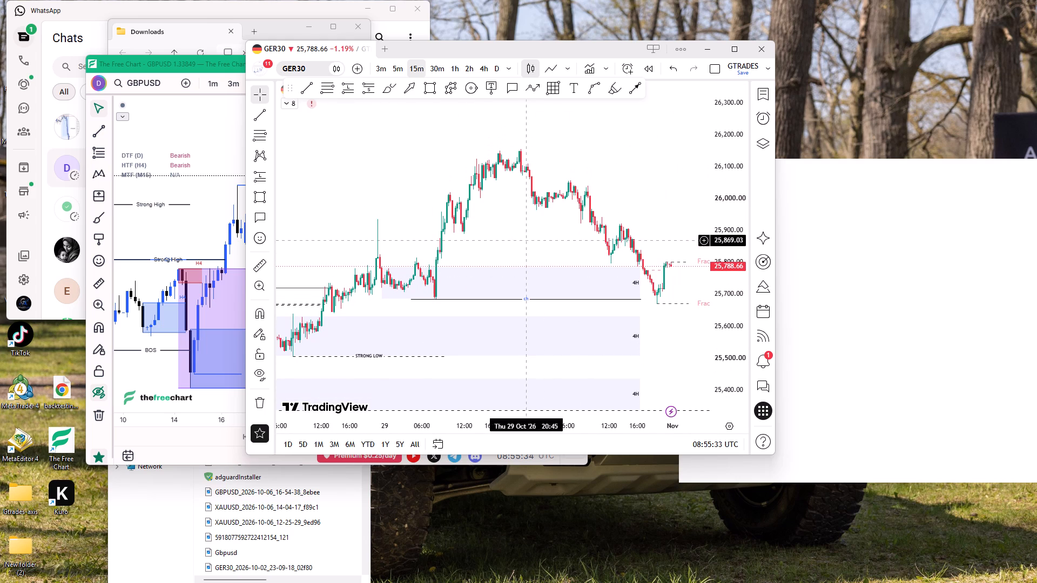
{"action": "left_click_drag", "start_coordinate": [510, 239], "coordinate": [488, 261]}
{"action": "scroll", "coordinate": [488, 261], "scroll_direction": "down", "scroll_amount": 10, "text": "ctrl"}
{"action": "left_click_drag", "start_coordinate": [418, 232], "coordinate": [406, 185]}
{"action": "scroll", "coordinate": [425, 235], "scroll_direction": "up", "scroll_amount": 9, "text": "ctrl"}
{"action": "left_click_drag", "start_coordinate": [420, 200], "coordinate": [350, 231]}
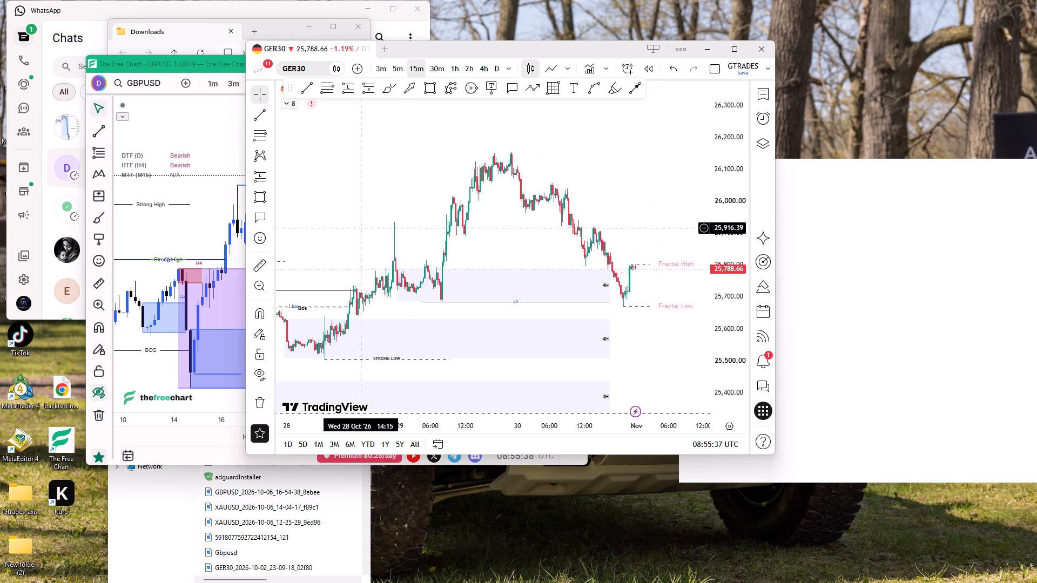
{"action": "left_click_drag", "start_coordinate": [350, 231], "coordinate": [338, 235]}
{"action": "scroll", "coordinate": [339, 236], "scroll_direction": "up", "scroll_amount": 3, "text": "ctrl"}
{"action": "left_click_drag", "start_coordinate": [441, 178], "coordinate": [389, 200]}
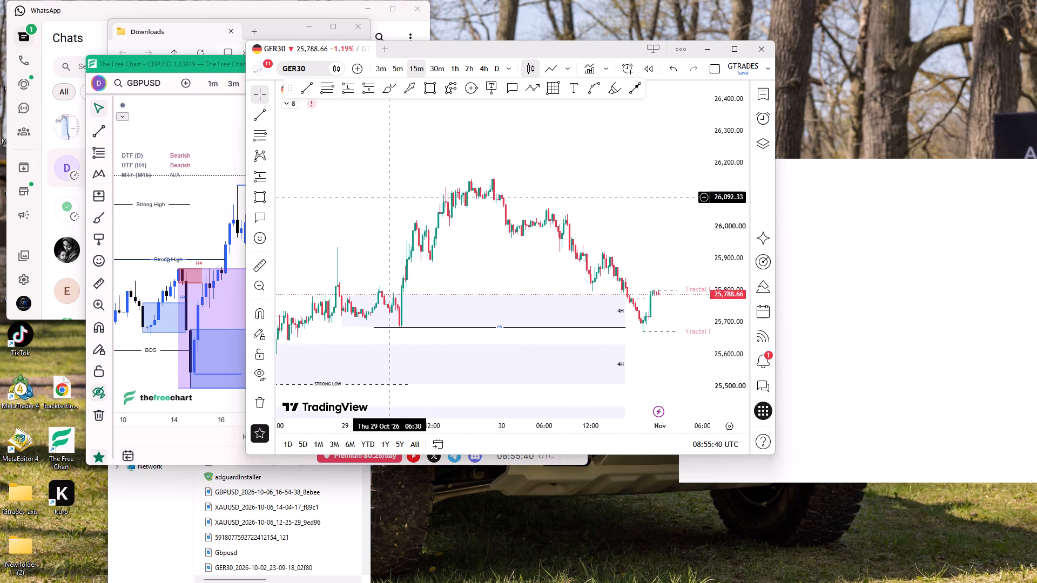
Draw a rising zigzag path on the daily chart from about 25,365 on 26 October to about 26,150 on 29 October.
{"action": "left_click", "coordinate": [495, 67]}
{"action": "scroll", "coordinate": [499, 147], "scroll_direction": "down", "scroll_amount": 4}
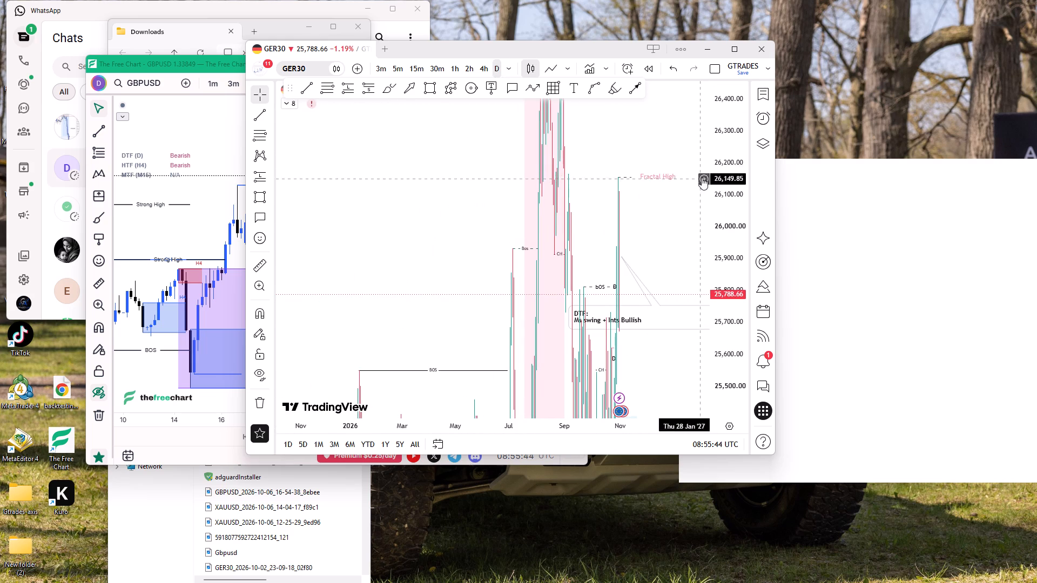
{"action": "left_click_drag", "start_coordinate": [729, 150], "coordinate": [674, 415]}
{"action": "scroll", "coordinate": [642, 306], "scroll_direction": "up", "scroll_amount": 8, "text": "ctrl"}
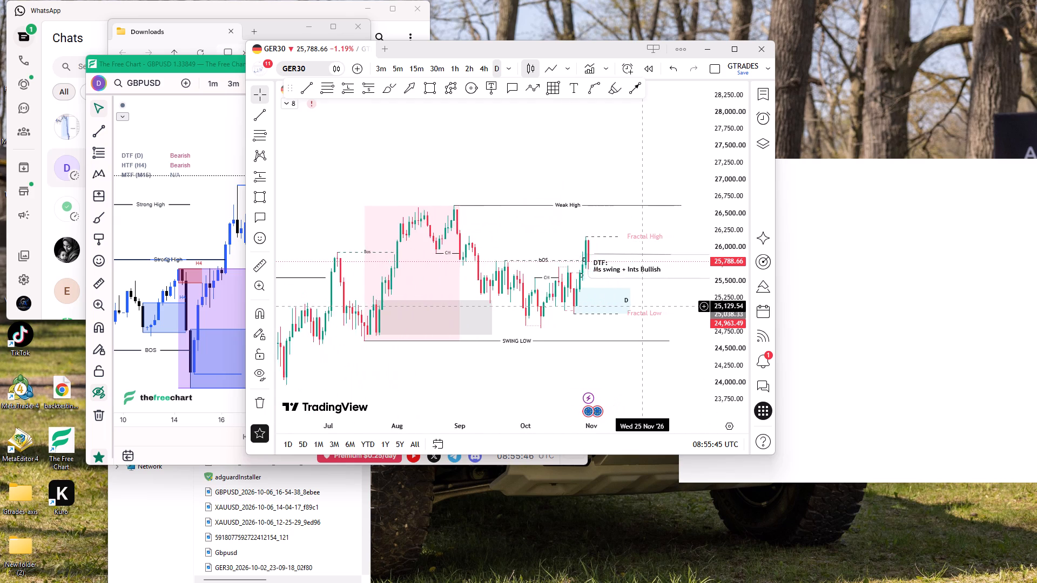
{"action": "scroll", "coordinate": [642, 306], "scroll_direction": "up", "scroll_amount": 8, "text": "ctrl"}
{"action": "left_click_drag", "start_coordinate": [724, 354], "coordinate": [657, 171]}
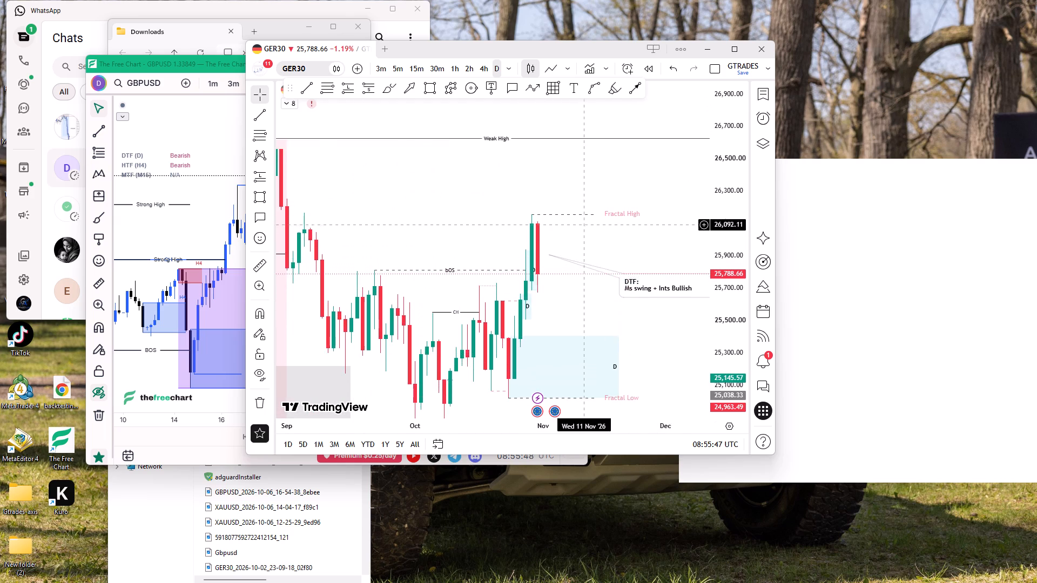
{"action": "scroll", "coordinate": [581, 227], "scroll_direction": "up", "scroll_amount": 8, "text": "ctrl"}
{"action": "left_click_drag", "start_coordinate": [730, 377], "coordinate": [698, 223]}
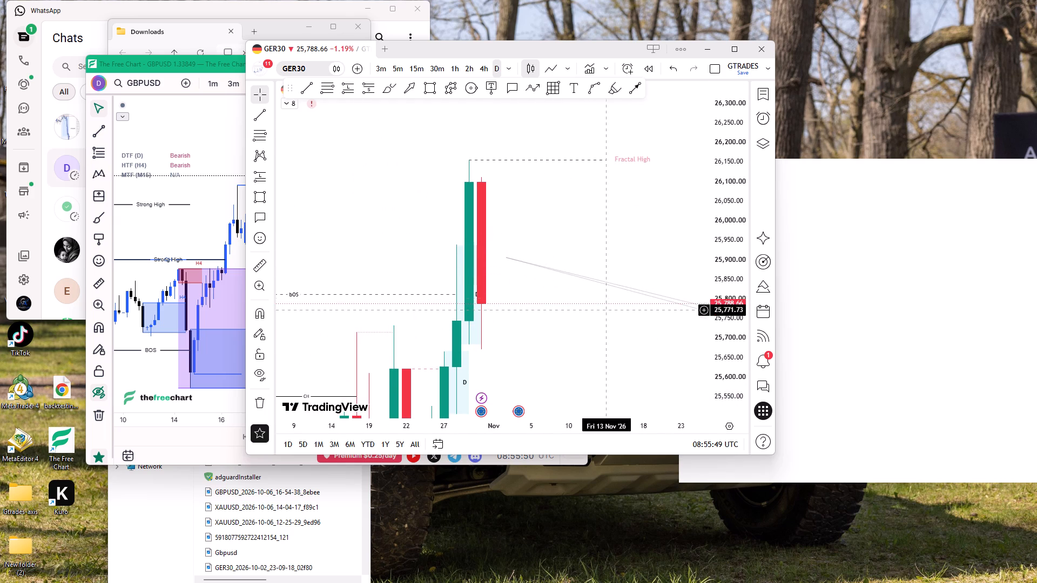
{"action": "left_click_drag", "start_coordinate": [591, 336], "coordinate": [588, 229]}
{"action": "left_click_drag", "start_coordinate": [726, 207], "coordinate": [706, 358]}
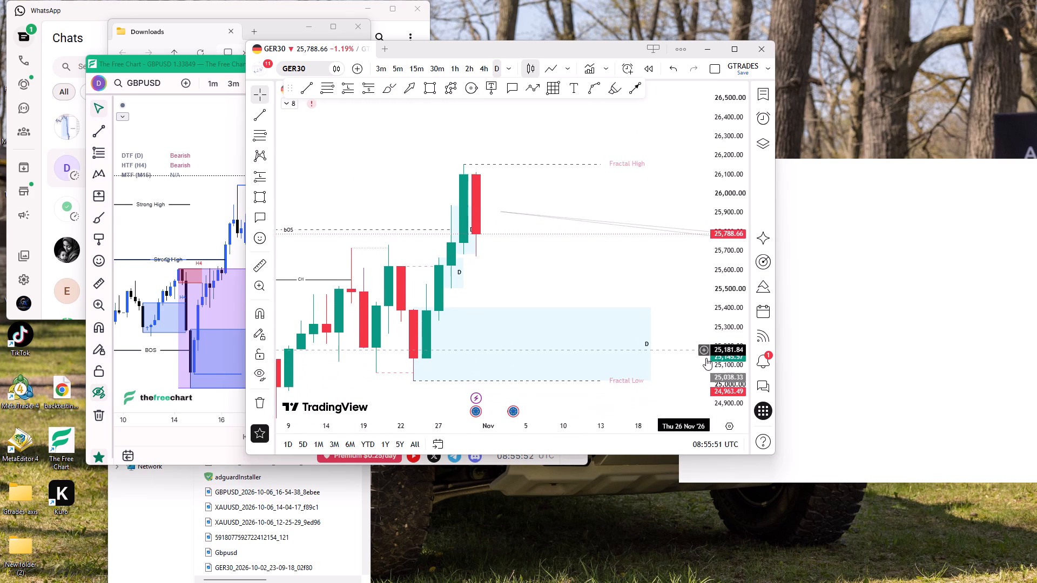
{"action": "left_click_drag", "start_coordinate": [706, 358], "coordinate": [707, 358]}
{"action": "left_click_drag", "start_coordinate": [581, 277], "coordinate": [601, 239]}
{"action": "scroll", "coordinate": [601, 238], "scroll_direction": "down", "scroll_amount": 1, "text": "ctrl"}
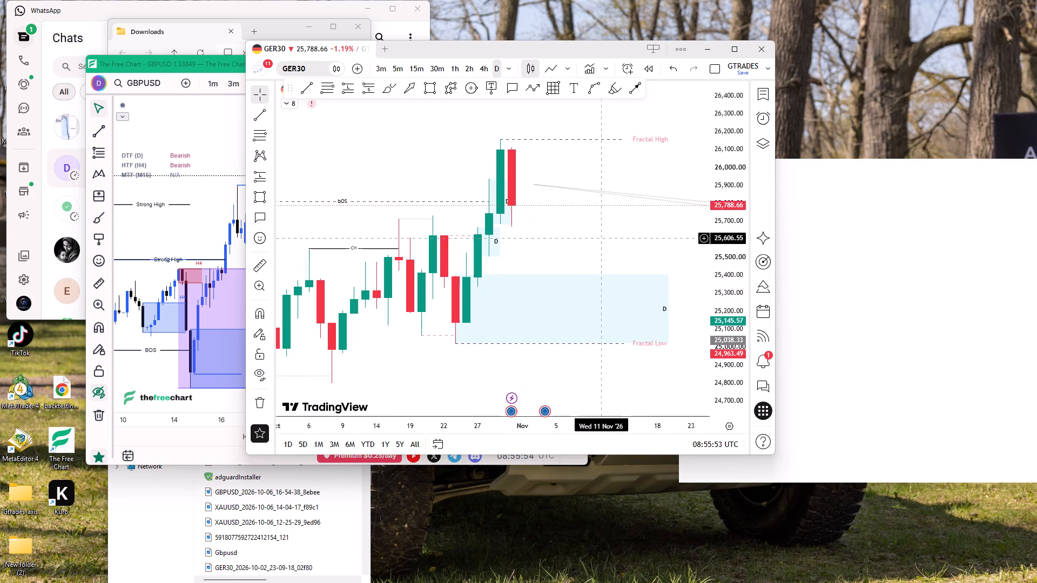
{"action": "left_click_drag", "start_coordinate": [564, 235], "coordinate": [506, 241]}
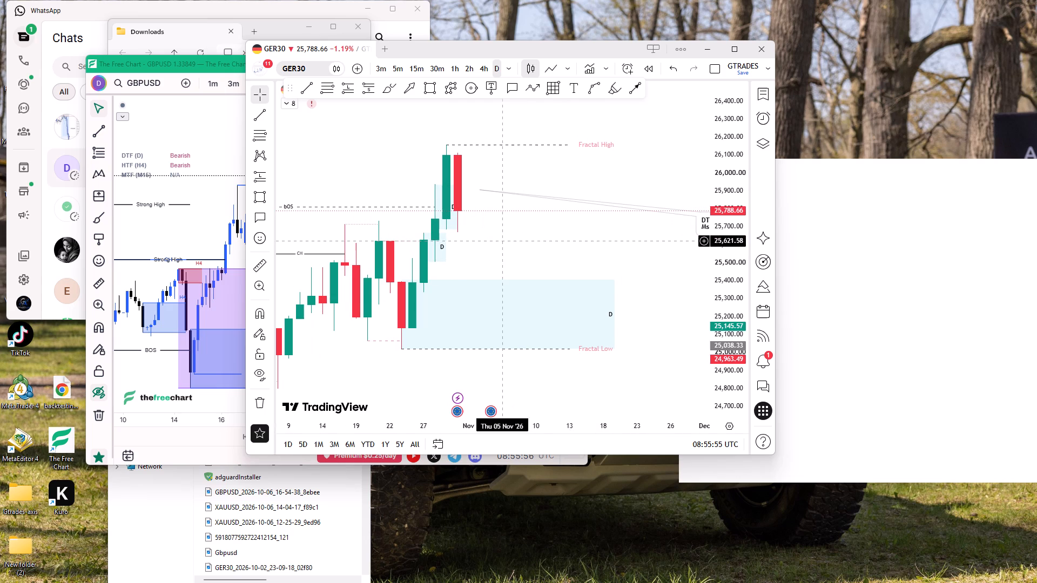
{"action": "left_click", "coordinate": [537, 81]}
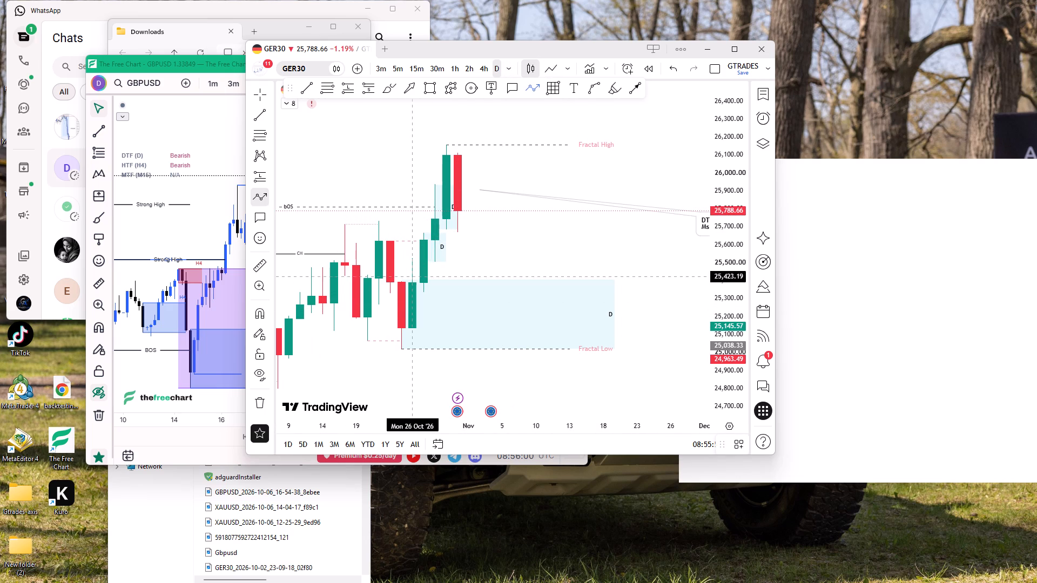
{"action": "left_click", "coordinate": [410, 286]}
{"action": "left_click", "coordinate": [412, 254]}
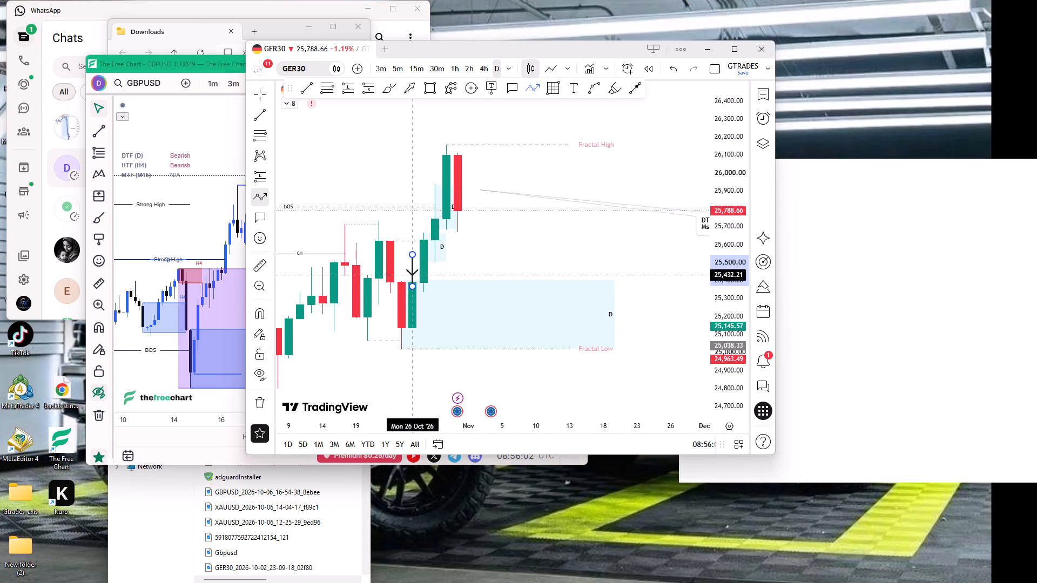
{"action": "left_click", "coordinate": [421, 293]}
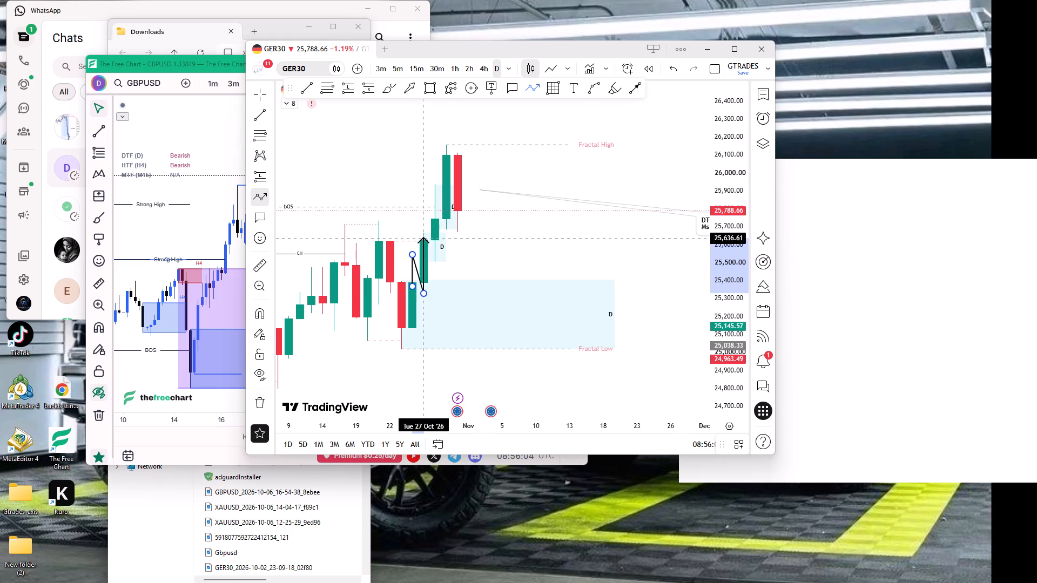
{"action": "left_click", "coordinate": [422, 233]}
{"action": "left_click", "coordinate": [431, 262]}
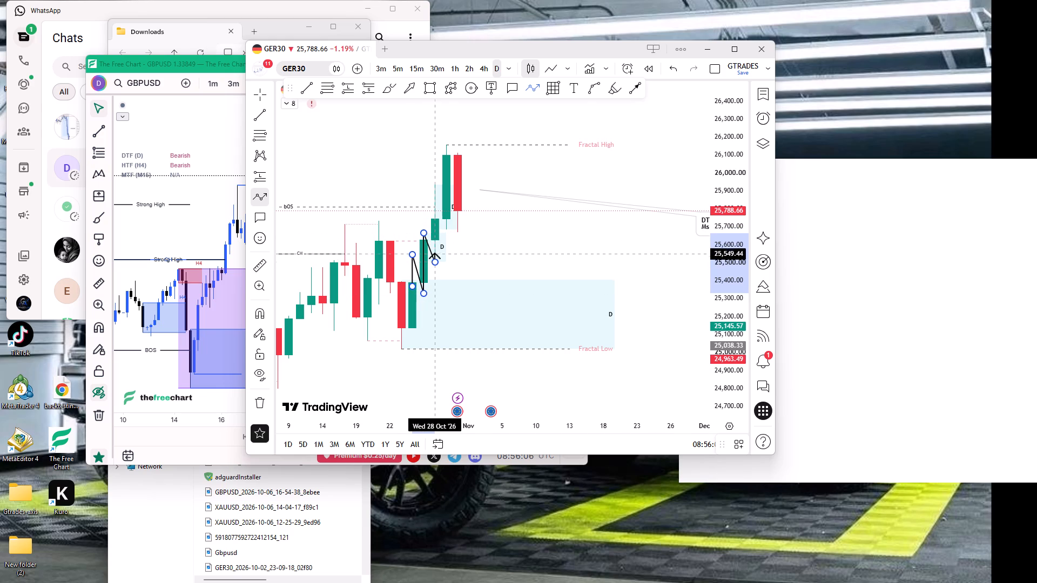
{"action": "left_click", "coordinate": [435, 182]}
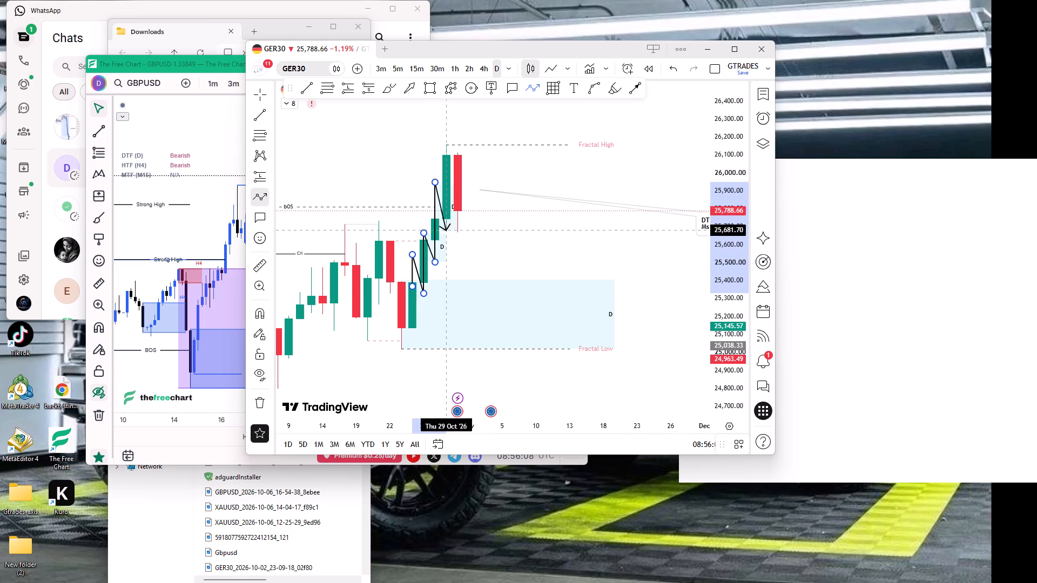
{"action": "left_click", "coordinate": [447, 232]}
{"action": "double_click", "coordinate": [450, 146]}
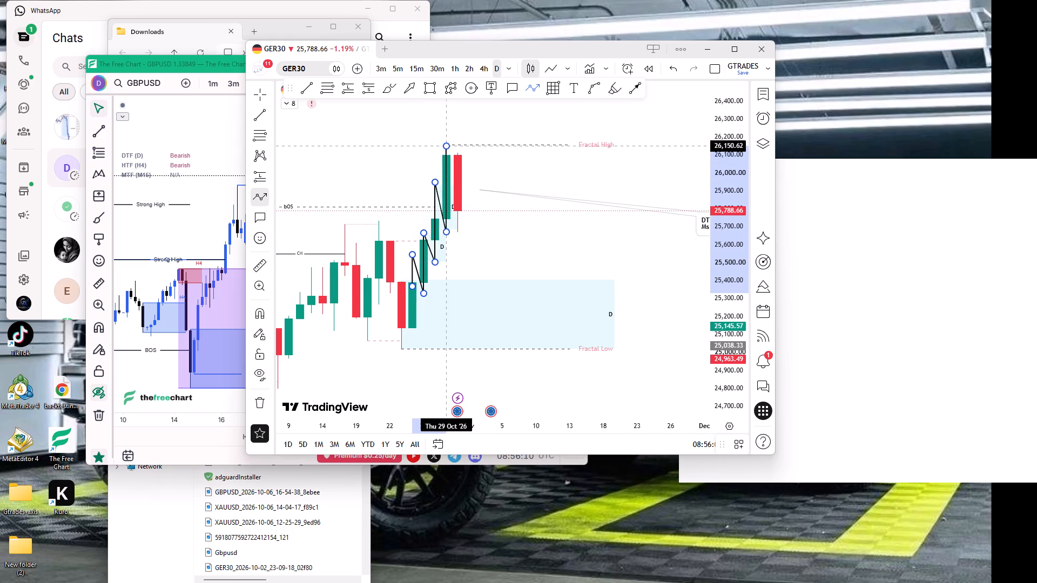
{"action": "left_click", "coordinate": [648, 387]}
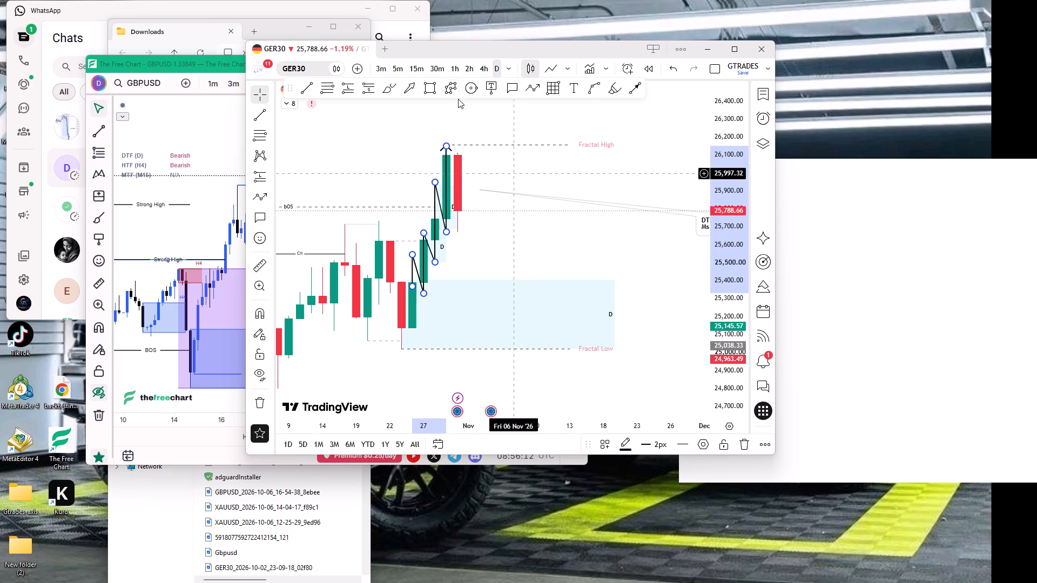
Examine how the daily zigzag path lines up with GER30's 15-minute swings from 27 to 30 October.
{"action": "left_click", "coordinate": [423, 71]}
{"action": "scroll", "coordinate": [494, 200], "scroll_direction": "down", "scroll_amount": 6}
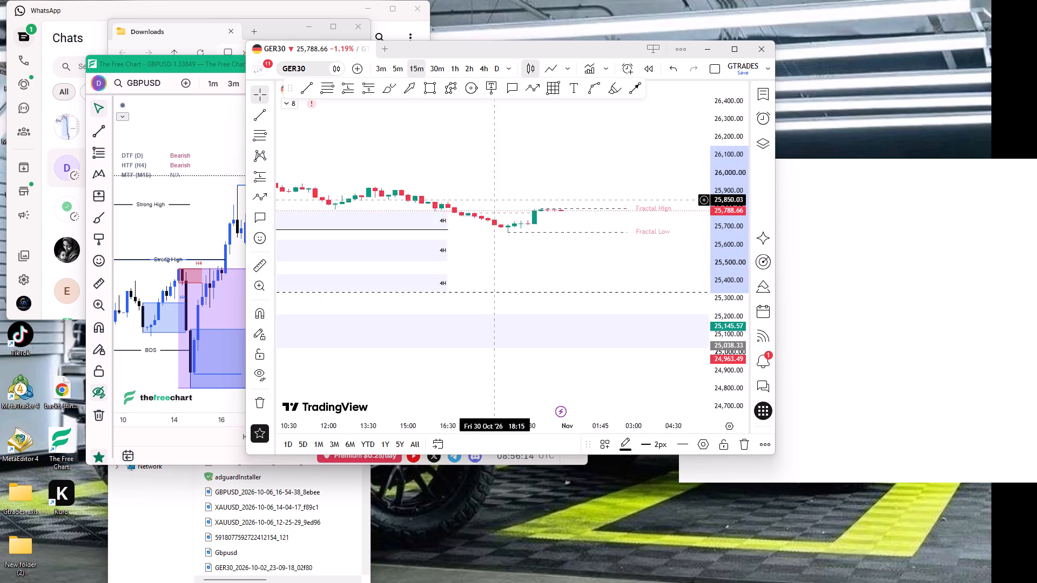
{"action": "scroll", "coordinate": [494, 200], "scroll_direction": "down", "scroll_amount": 20}
{"action": "scroll", "coordinate": [494, 200], "scroll_direction": "down", "scroll_amount": 7}
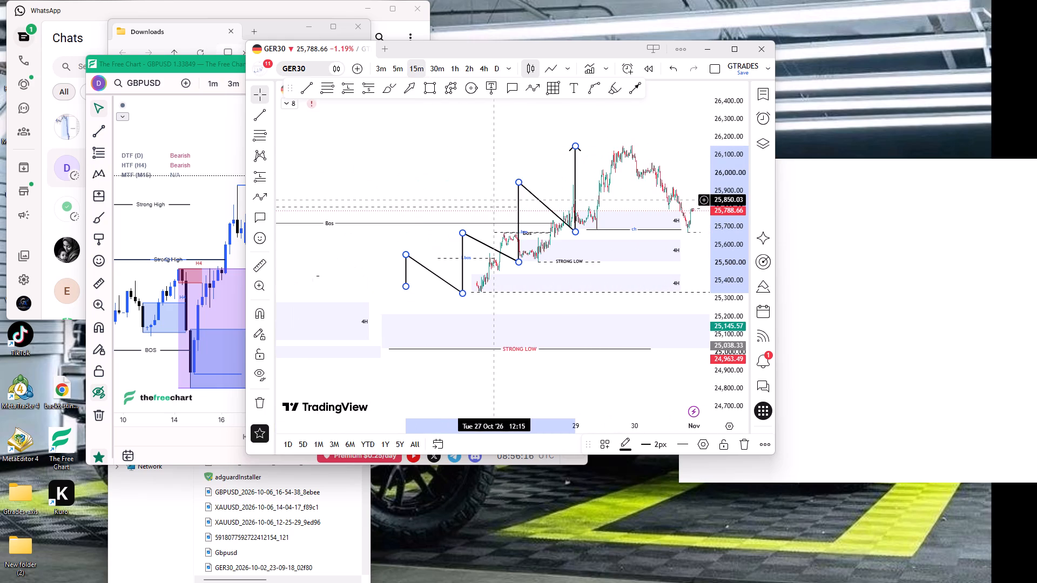
{"action": "scroll", "coordinate": [481, 252], "scroll_direction": "up", "scroll_amount": 10, "text": "ctrl"}
{"action": "scroll", "coordinate": [481, 252], "scroll_direction": "down", "scroll_amount": 7, "text": "ctrl"}
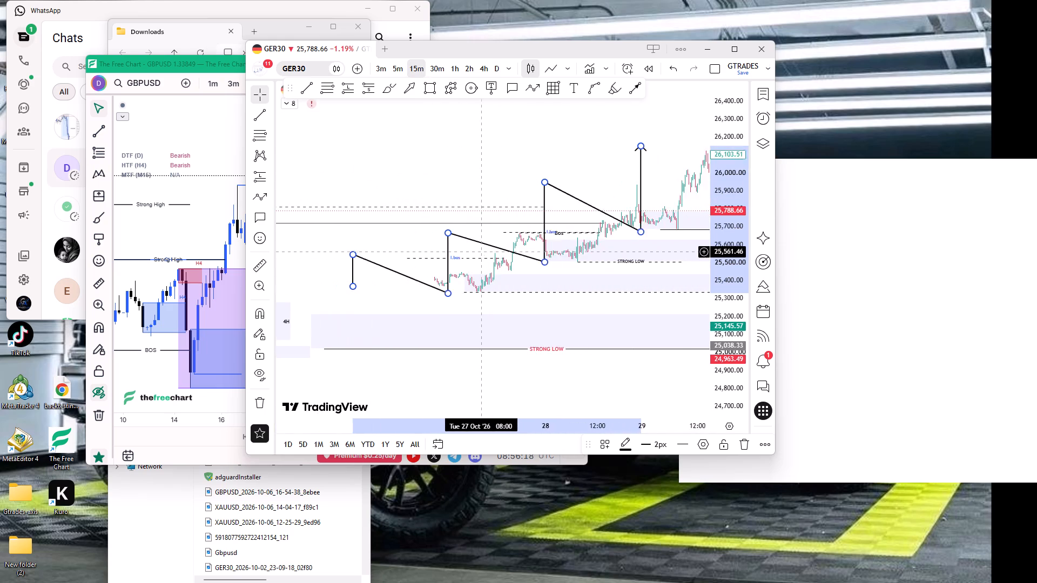
{"action": "scroll", "coordinate": [481, 252], "scroll_direction": "down", "scroll_amount": 6, "text": "ctrl"}
{"action": "left_click_drag", "start_coordinate": [473, 185], "coordinate": [412, 170]}
{"action": "scroll", "coordinate": [446, 201], "scroll_direction": "up", "scroll_amount": 8, "text": "ctrl"}
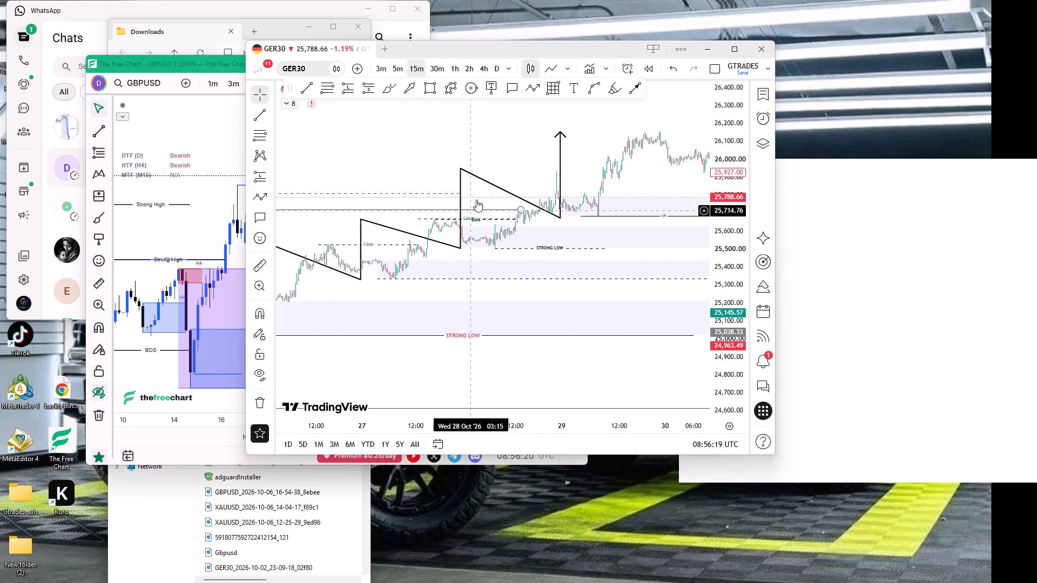
{"action": "left_click_drag", "start_coordinate": [731, 302], "coordinate": [632, 119]}
{"action": "scroll", "coordinate": [509, 181], "scroll_direction": "up", "scroll_amount": 4, "text": "ctrl"}
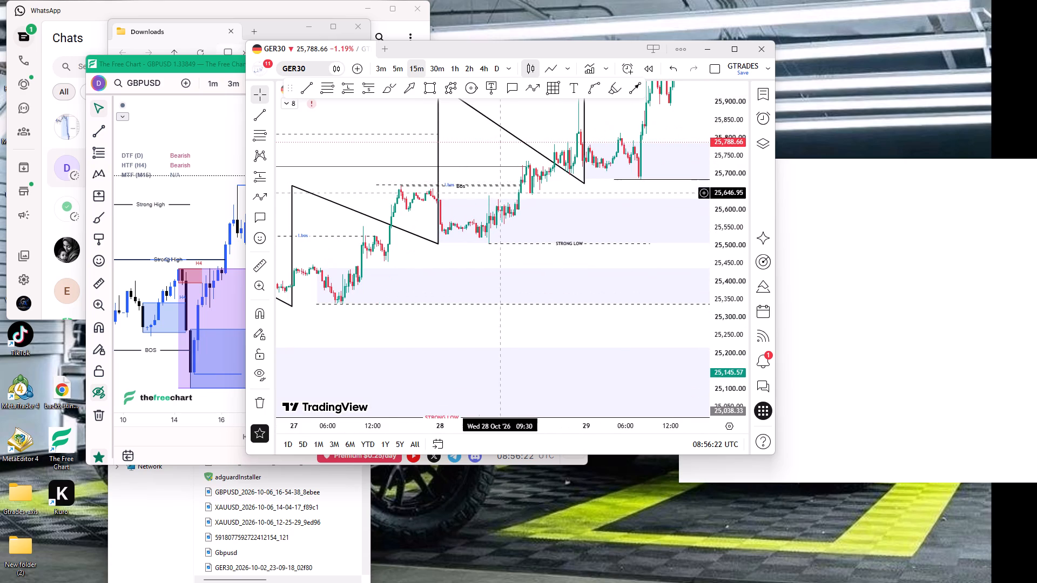
{"action": "left_click_drag", "start_coordinate": [443, 252], "coordinate": [412, 284]}
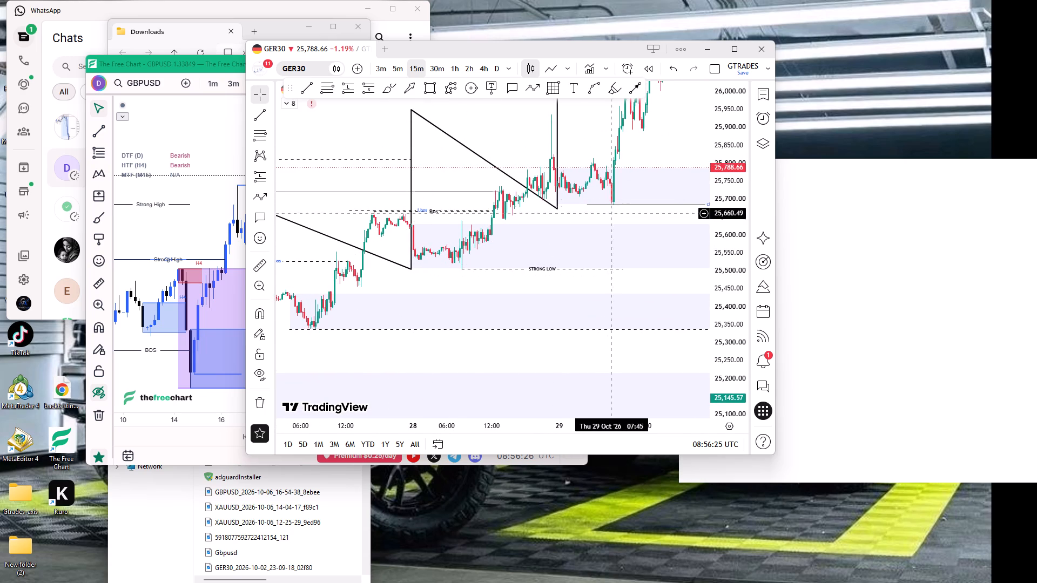
{"action": "left_click_drag", "start_coordinate": [620, 217], "coordinate": [578, 315]}
{"action": "scroll", "coordinate": [543, 266], "scroll_direction": "down", "scroll_amount": 4, "text": "ctrl"}
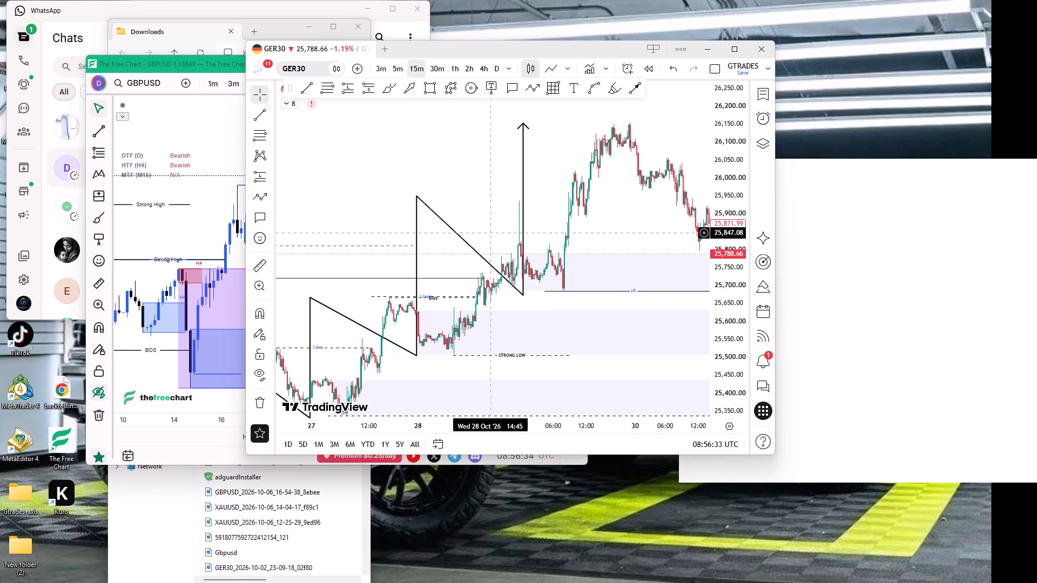
Delete the rising zigzag path from the 15-minute chart.
{"action": "left_click", "coordinate": [526, 124]}
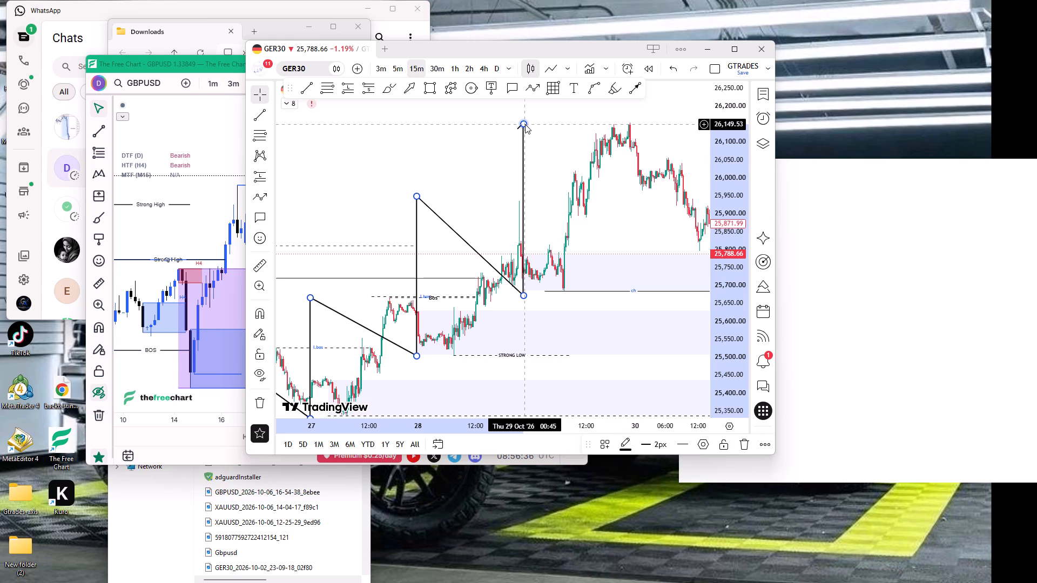
{"action": "key", "text": "Delete"}
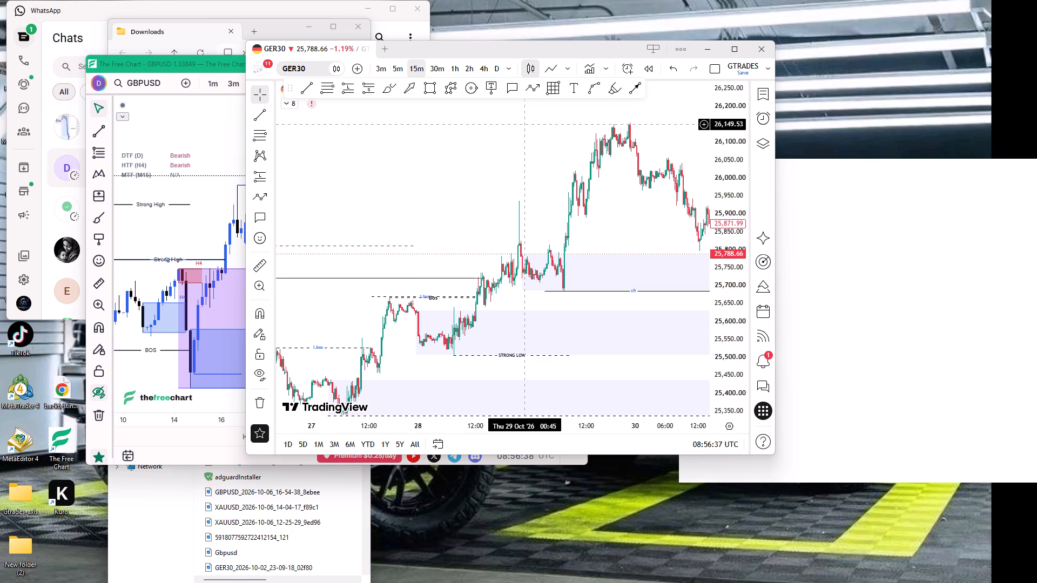
Draw a 15-minute swing path from the spike high near 25,930 around 29 October through about 25,680, 26,025 and 25,880.
{"action": "scroll", "coordinate": [540, 206], "scroll_direction": "up", "scroll_amount": 6, "text": "ctrl"}
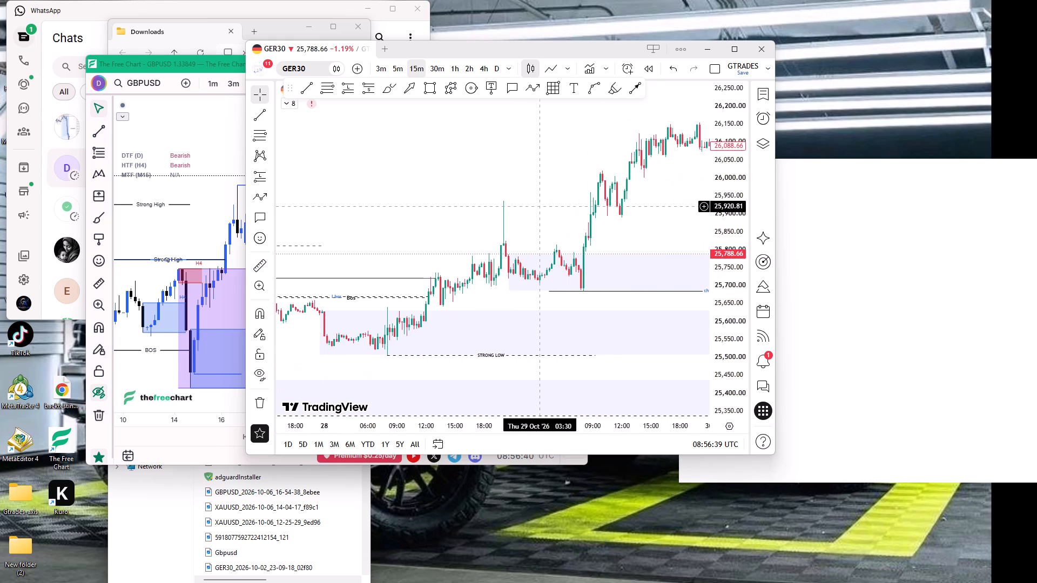
{"action": "left_click_drag", "start_coordinate": [553, 196], "coordinate": [337, 192]}
{"action": "scroll", "coordinate": [336, 193], "scroll_direction": "down", "scroll_amount": 3, "text": "ctrl"}
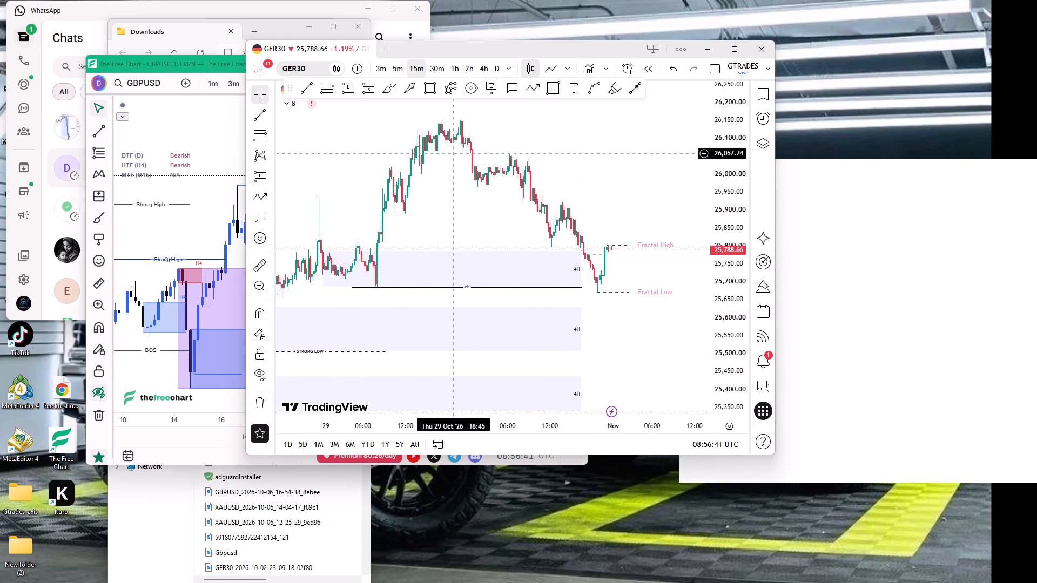
{"action": "left_click_drag", "start_coordinate": [444, 207], "coordinate": [491, 215]}
{"action": "scroll", "coordinate": [492, 211], "scroll_direction": "down", "scroll_amount": 2, "text": "ctrl"}
{"action": "left_click_drag", "start_coordinate": [489, 220], "coordinate": [486, 239]}
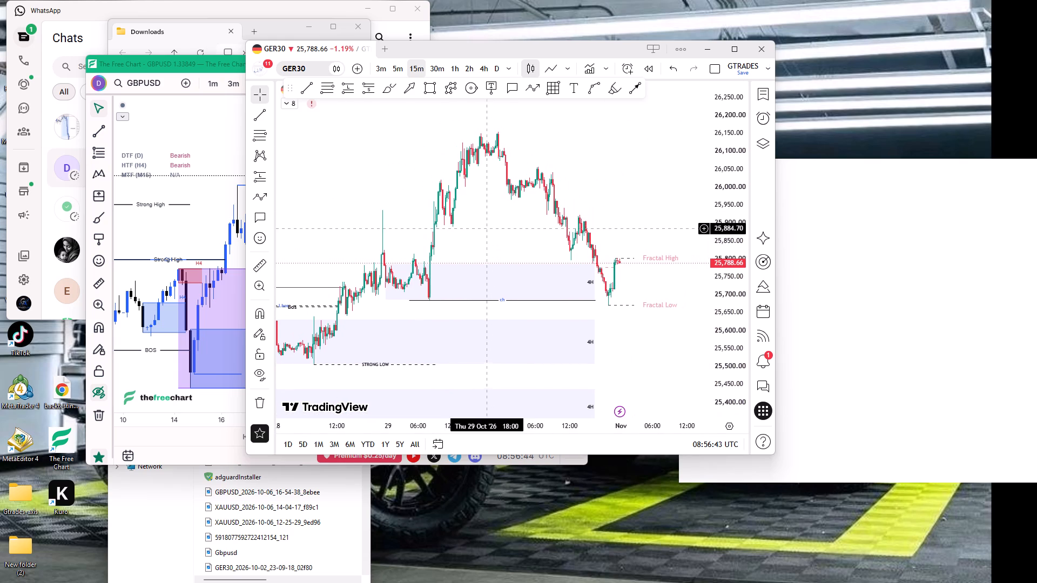
{"action": "left_click_drag", "start_coordinate": [486, 239], "coordinate": [475, 259]}
{"action": "scroll", "coordinate": [475, 259], "scroll_direction": "up", "scroll_amount": 1, "text": "ctrl"}
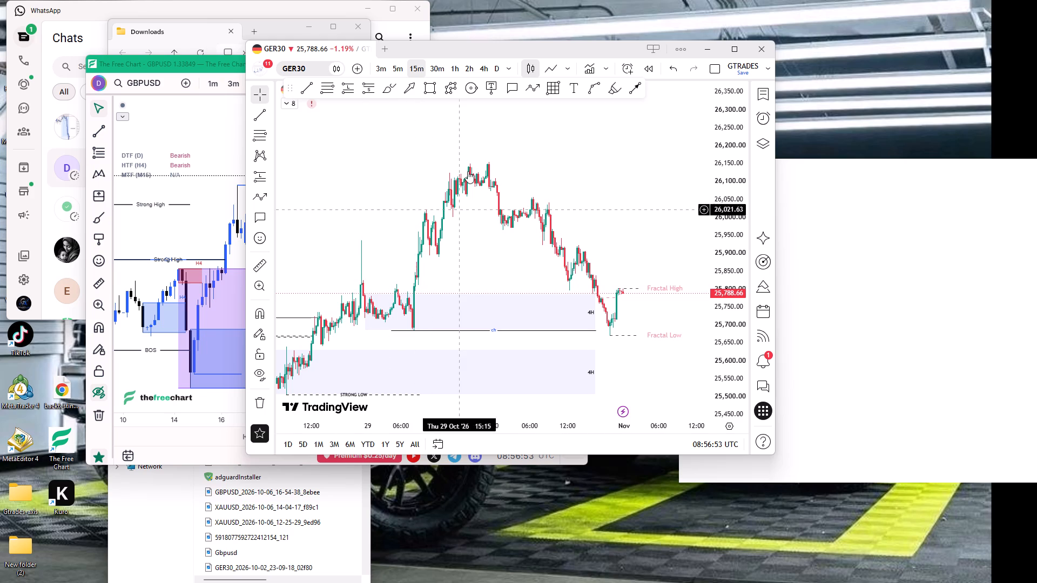
{"action": "left_click", "coordinate": [532, 88]}
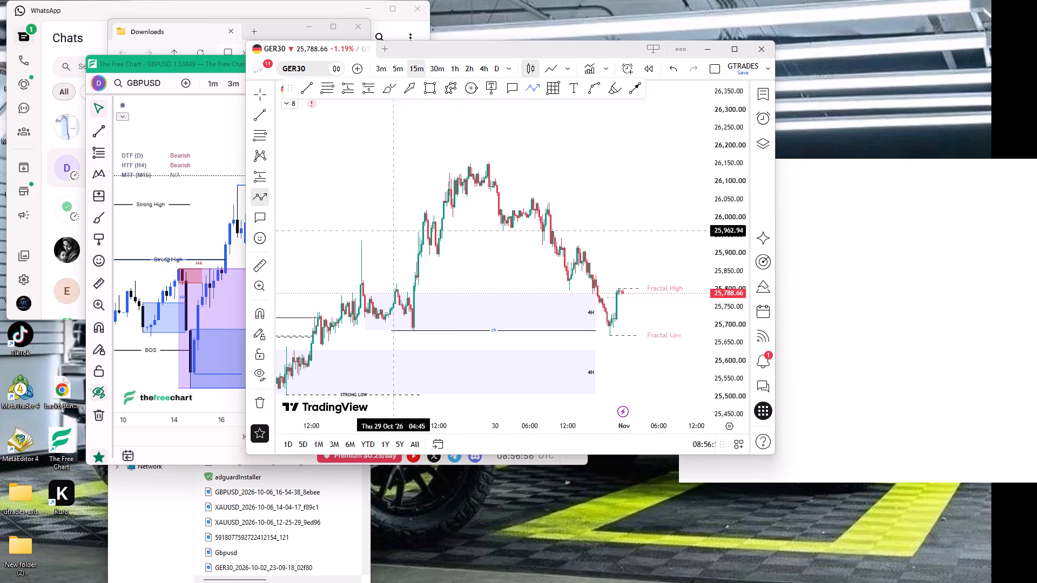
{"action": "left_click", "coordinate": [359, 241]}
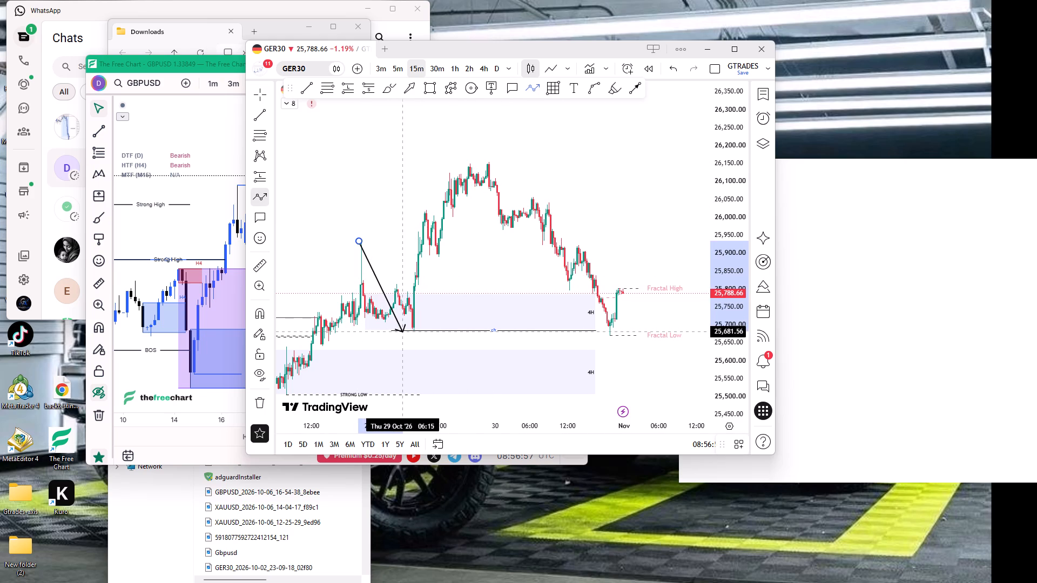
{"action": "left_click", "coordinate": [409, 333]}
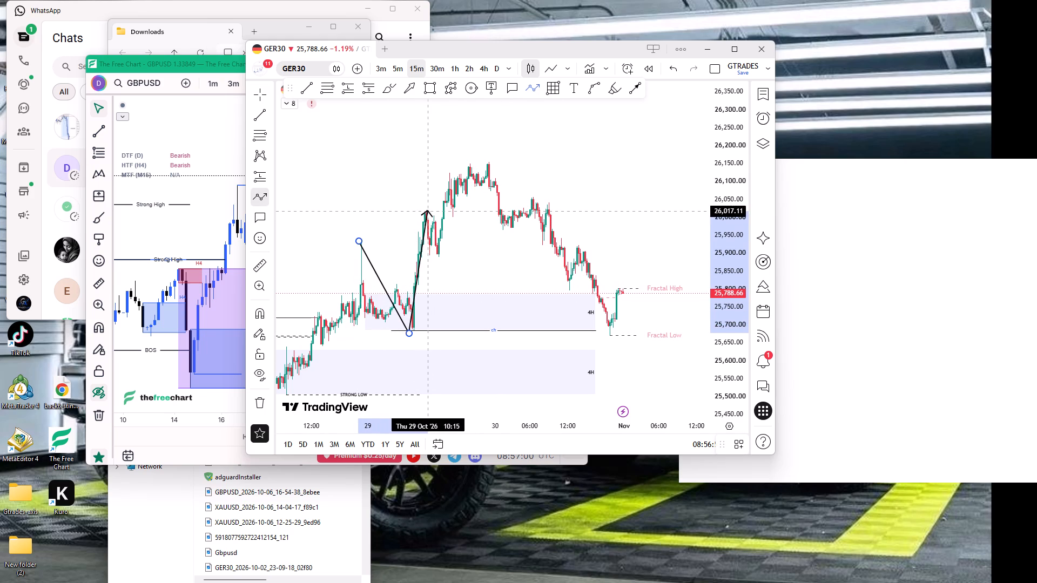
{"action": "left_click", "coordinate": [425, 208]}
{"action": "left_click", "coordinate": [438, 260]}
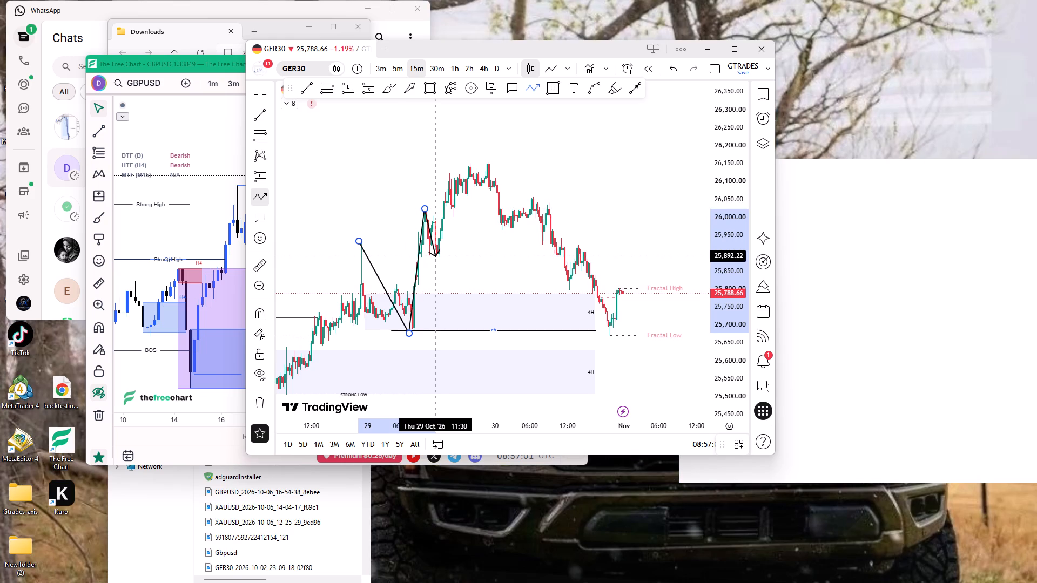